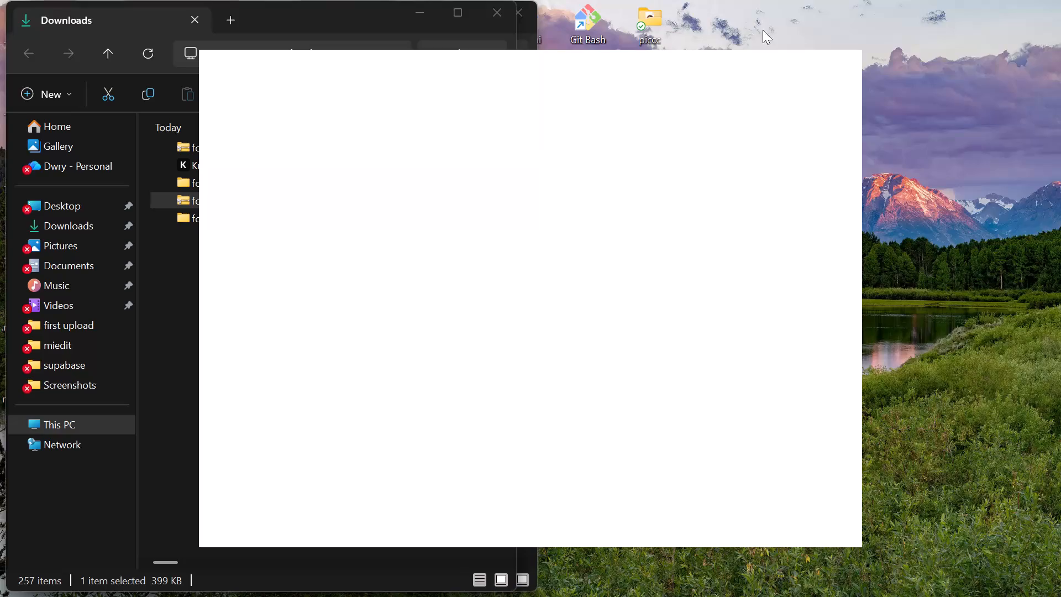
Bring the Downloads folder window to the front and maximize it.
left_click(405, 29)
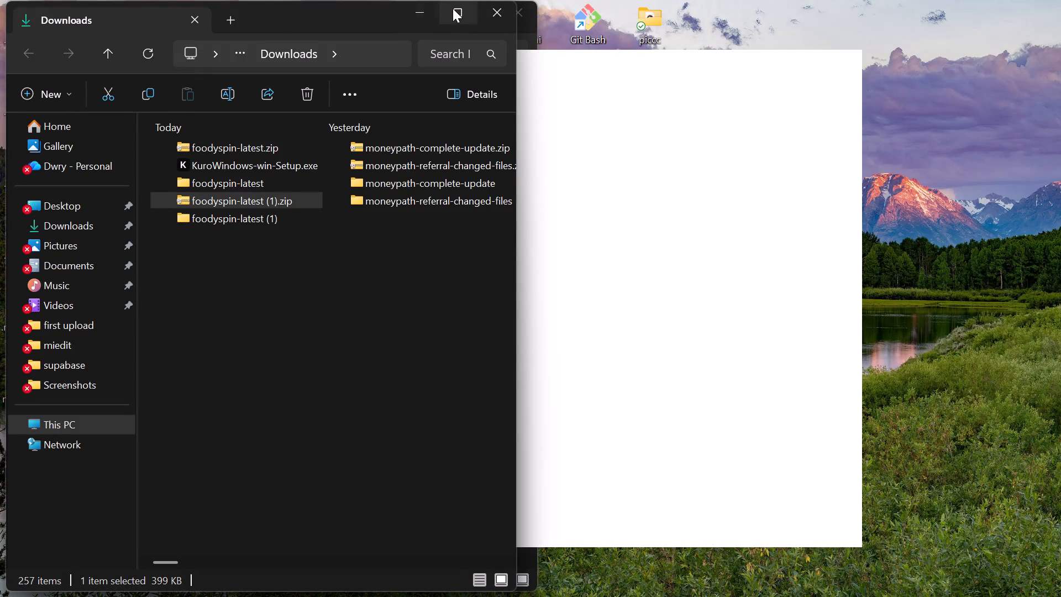
left_click(453, 8)
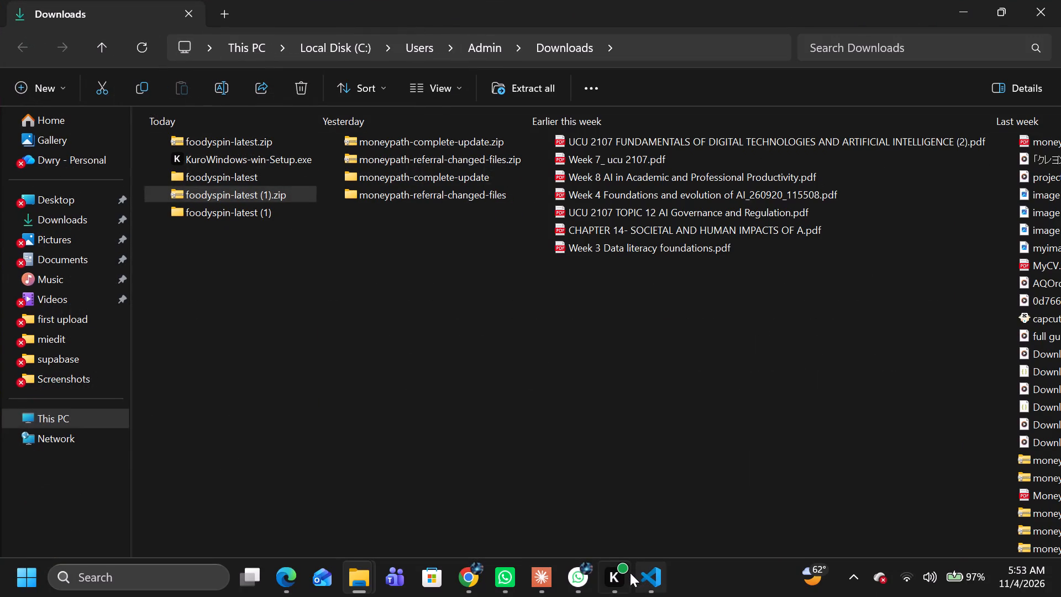
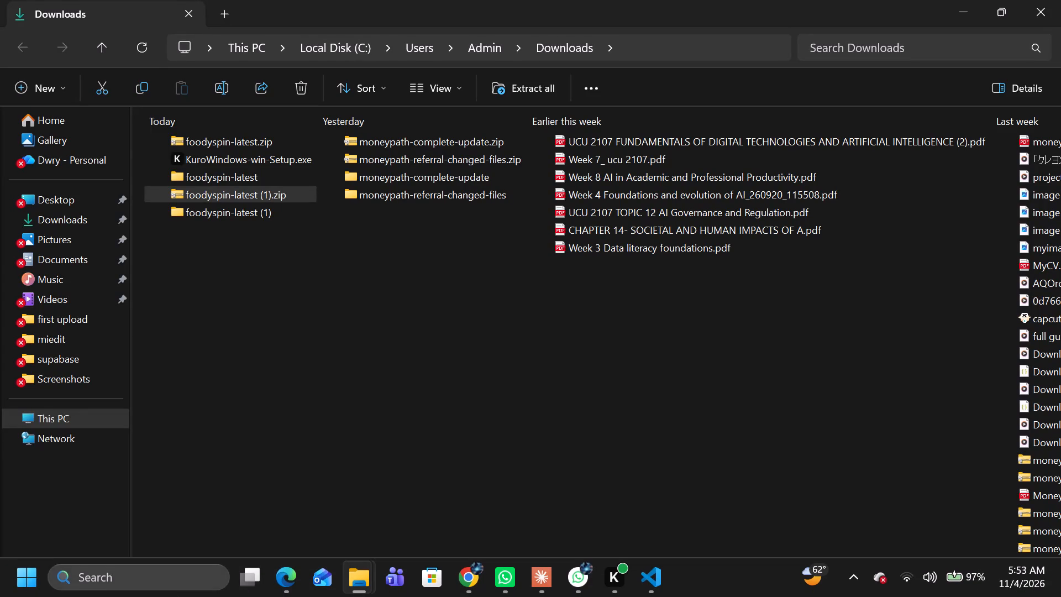
Search the computer for "capcut" and launch the CapCut app.
left_click(170, 582)
type("cap")
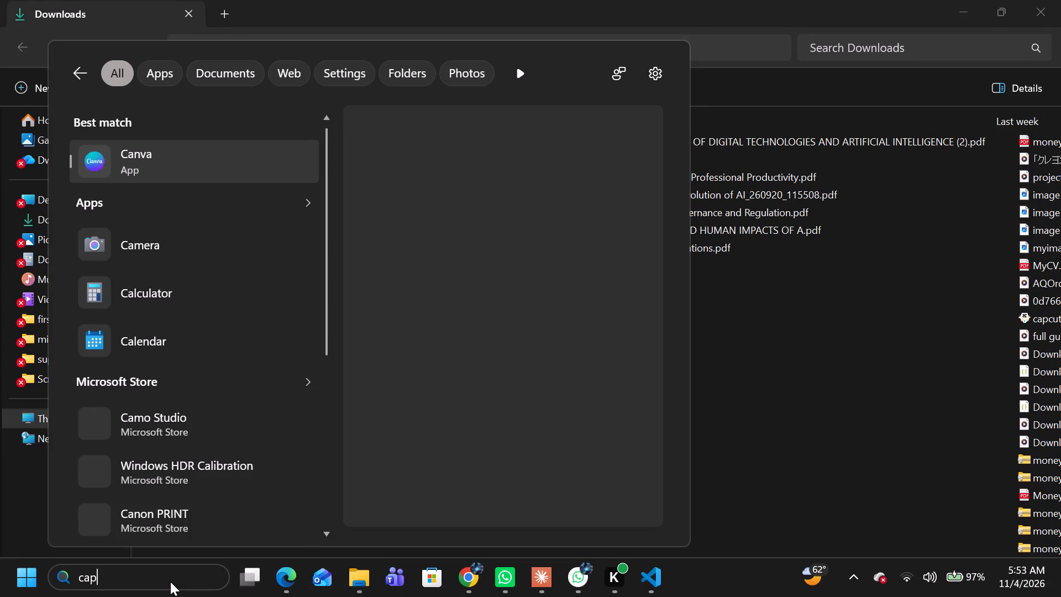
type("cut")
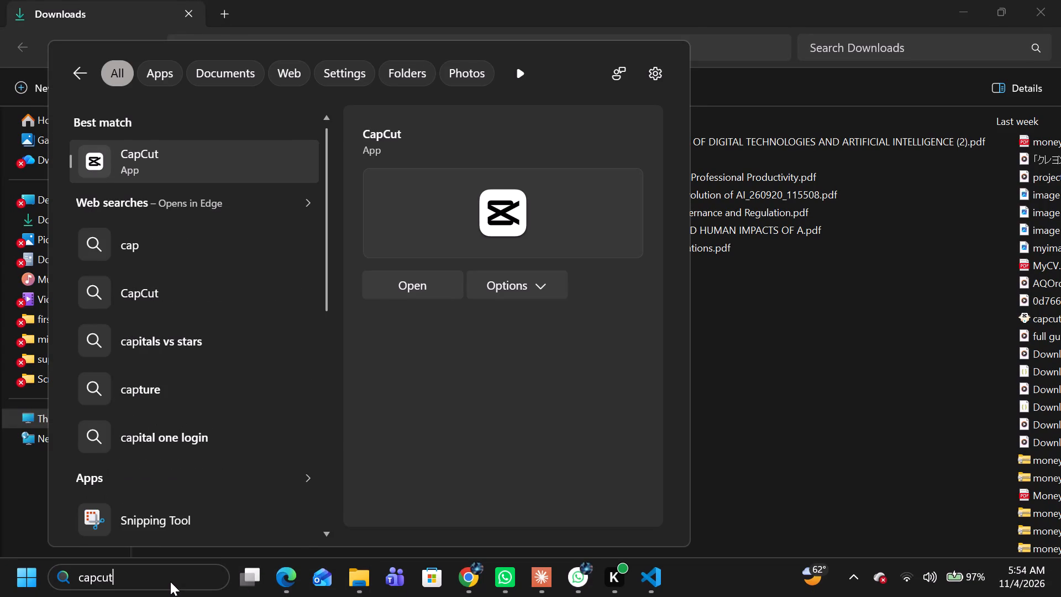
left_click(427, 284)
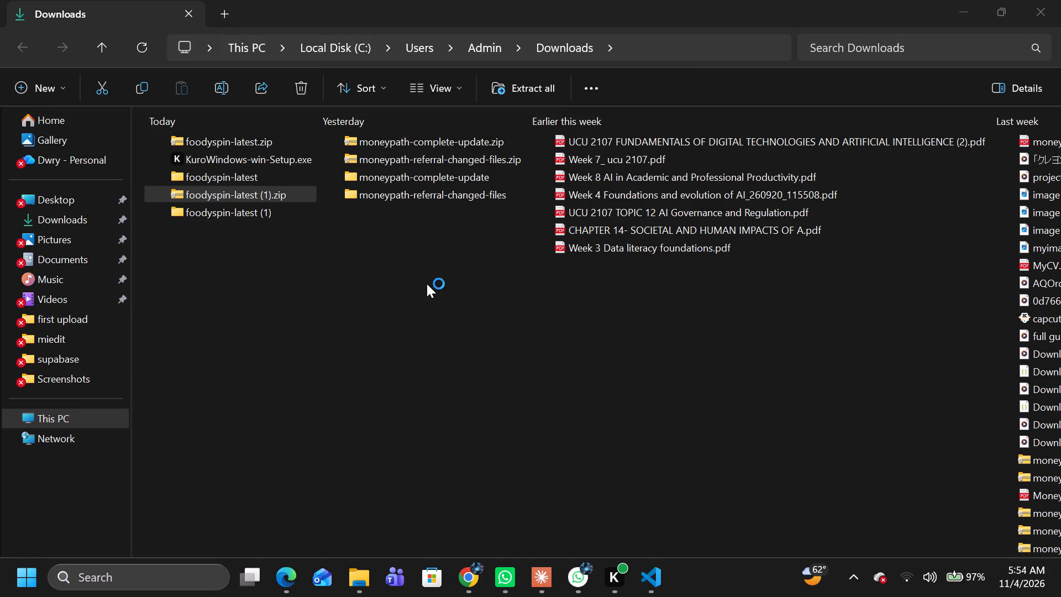
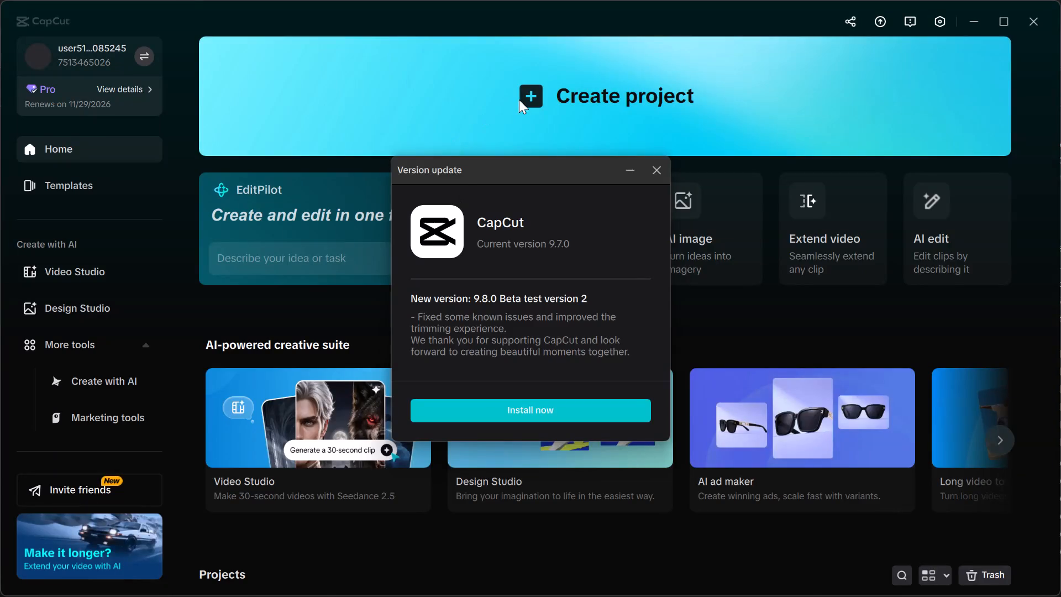
Create a new video project.
left_click(519, 99)
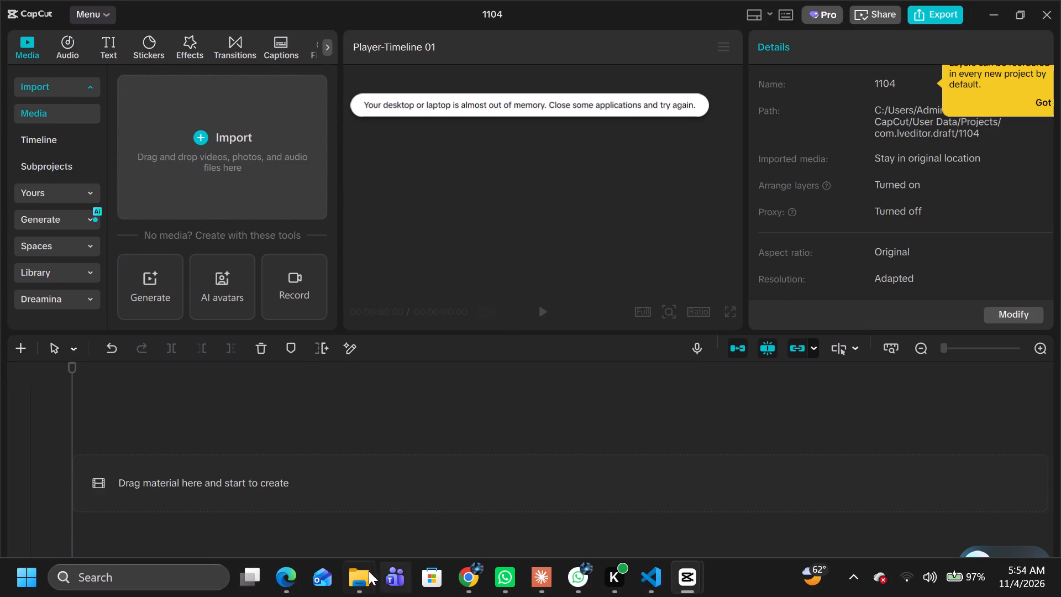
Switch to the foodyspin File Explorer window and open the Videos folder in it.
left_click(364, 570)
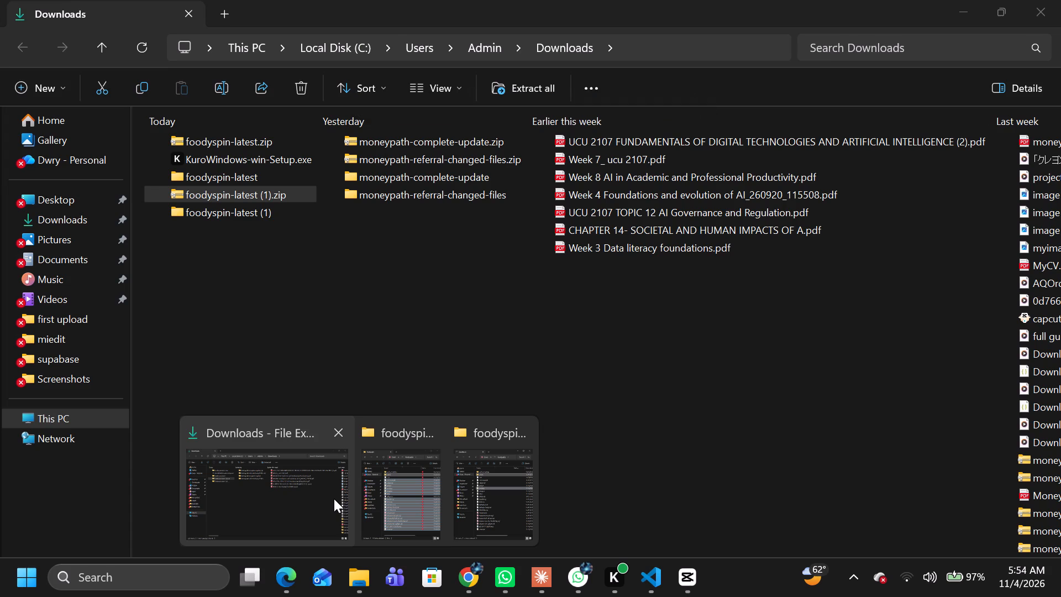
left_click(378, 497)
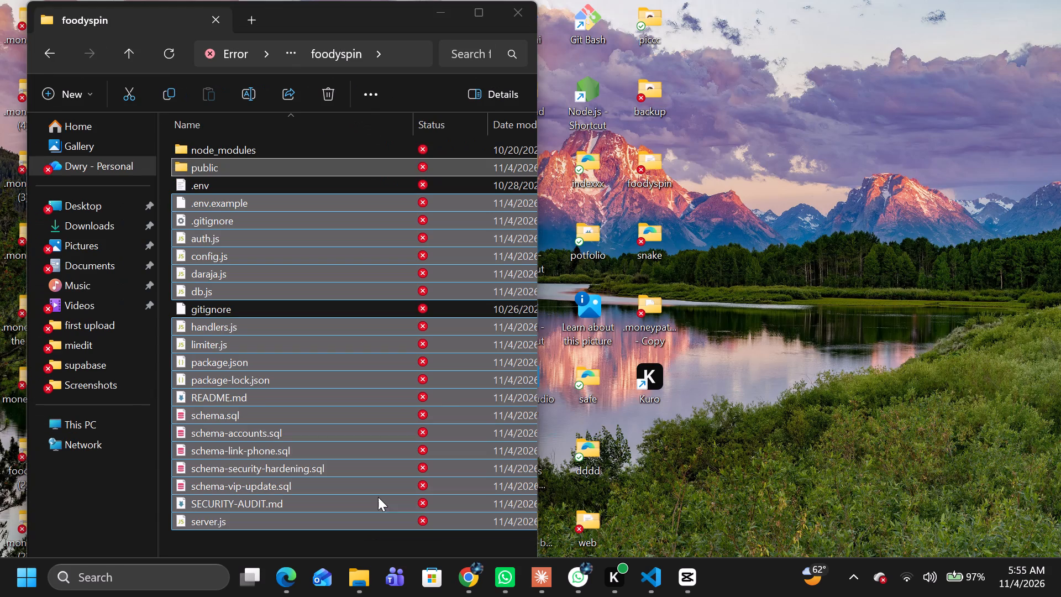
double_click(72, 239)
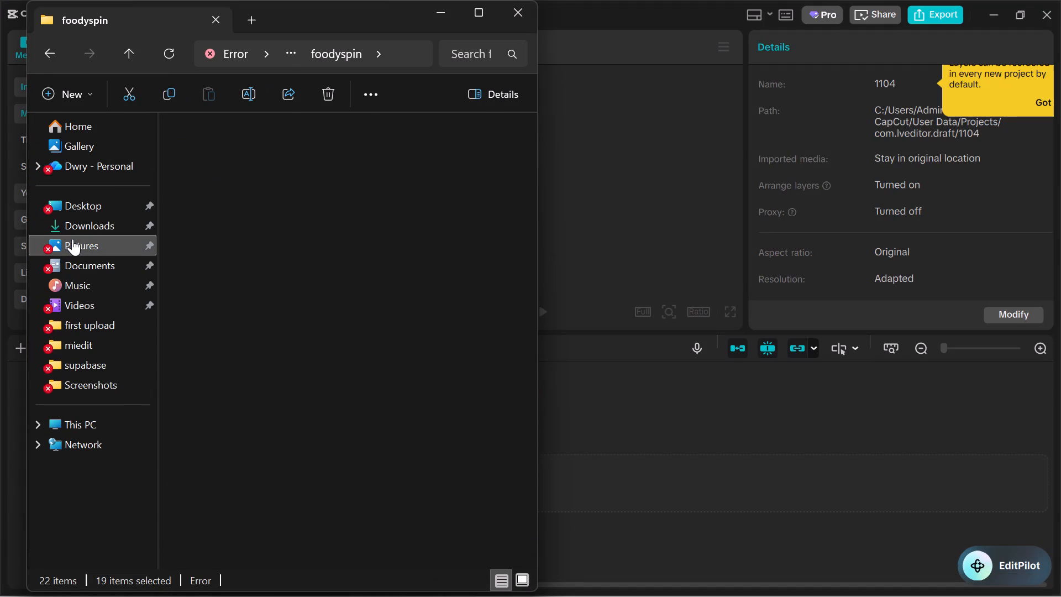
double_click(87, 313)
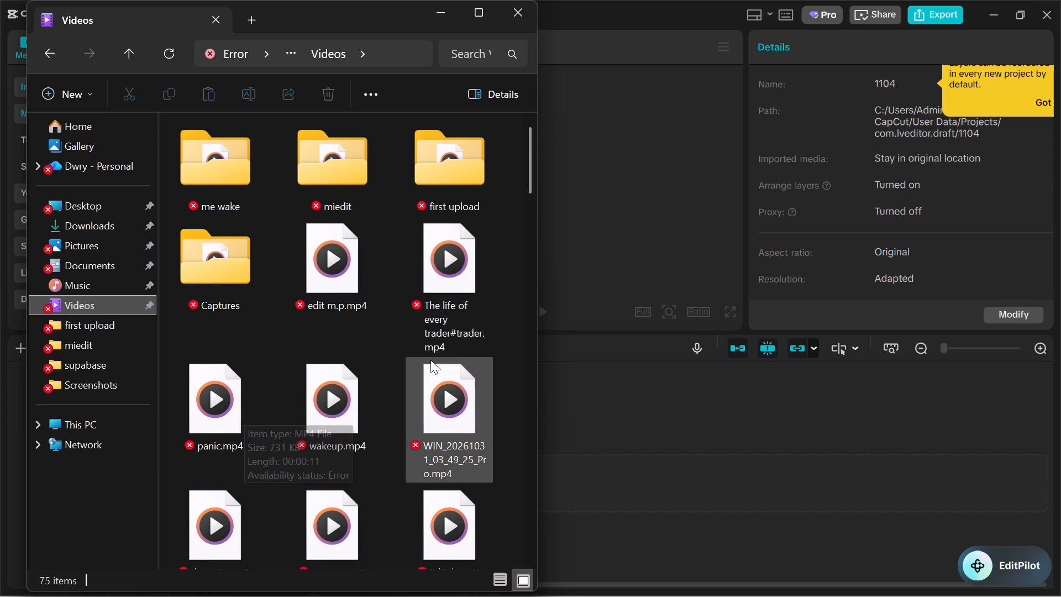
Select the video file "The life of every trader#trader.mp4" in the Videos folder.
left_click(443, 307)
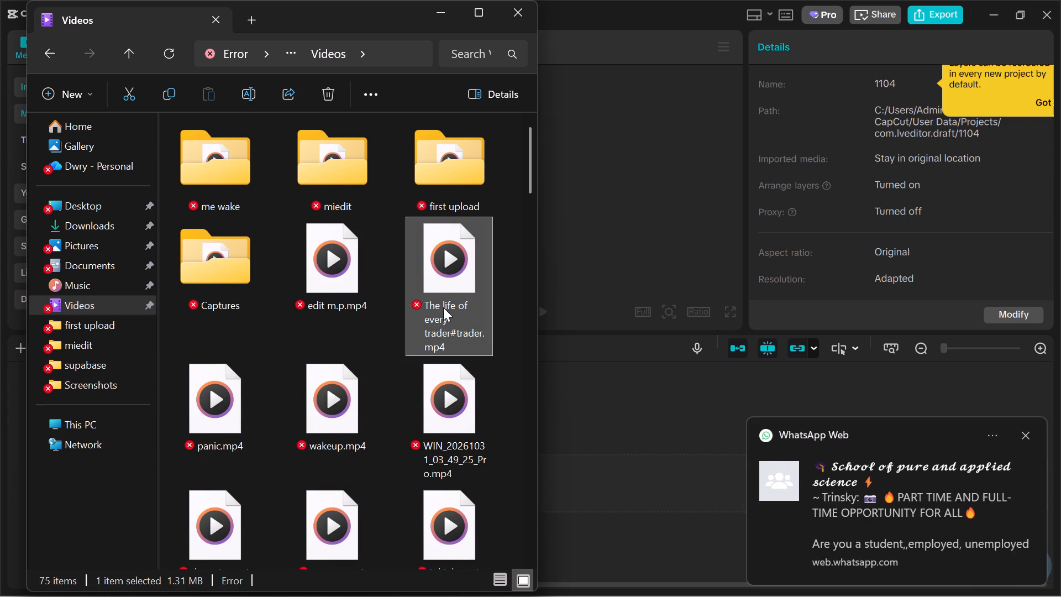
left_click(444, 274)
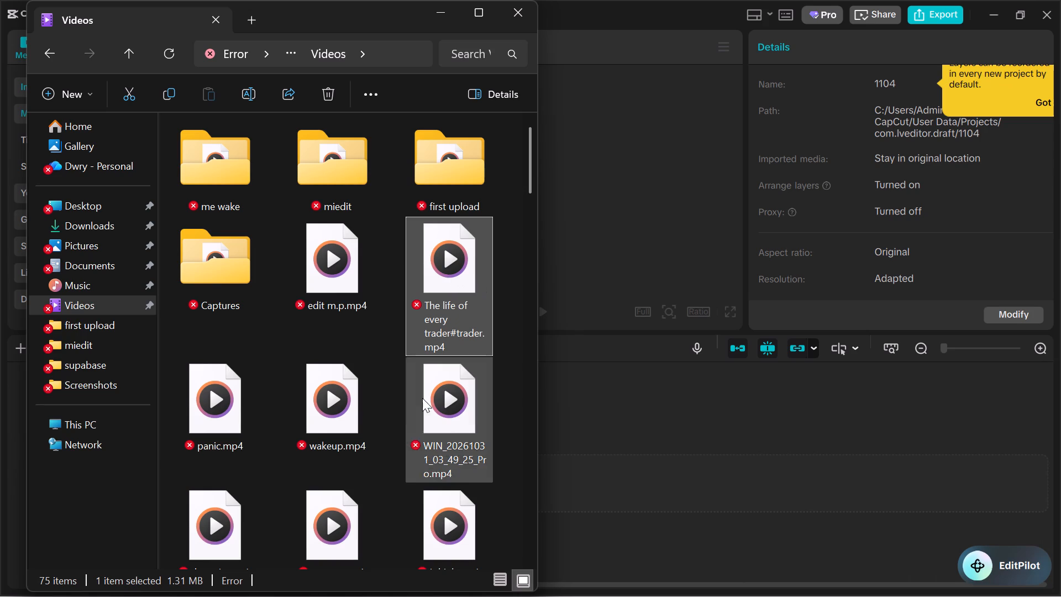
left_click(447, 297)
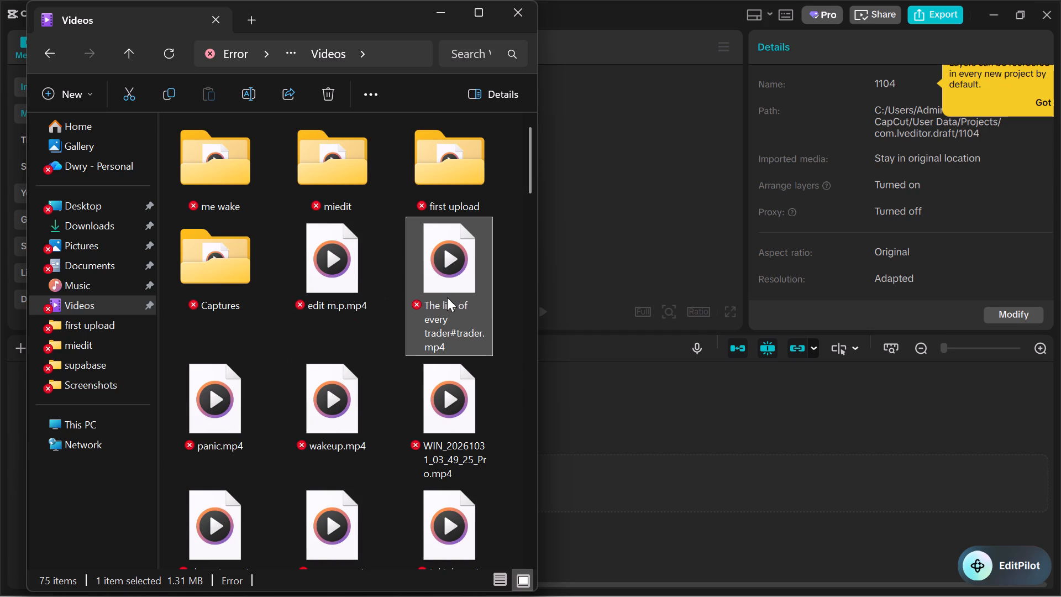
Look through the video files in the Videos folder for a clip to use in the new project.
scroll(370, 410, "down", 1)
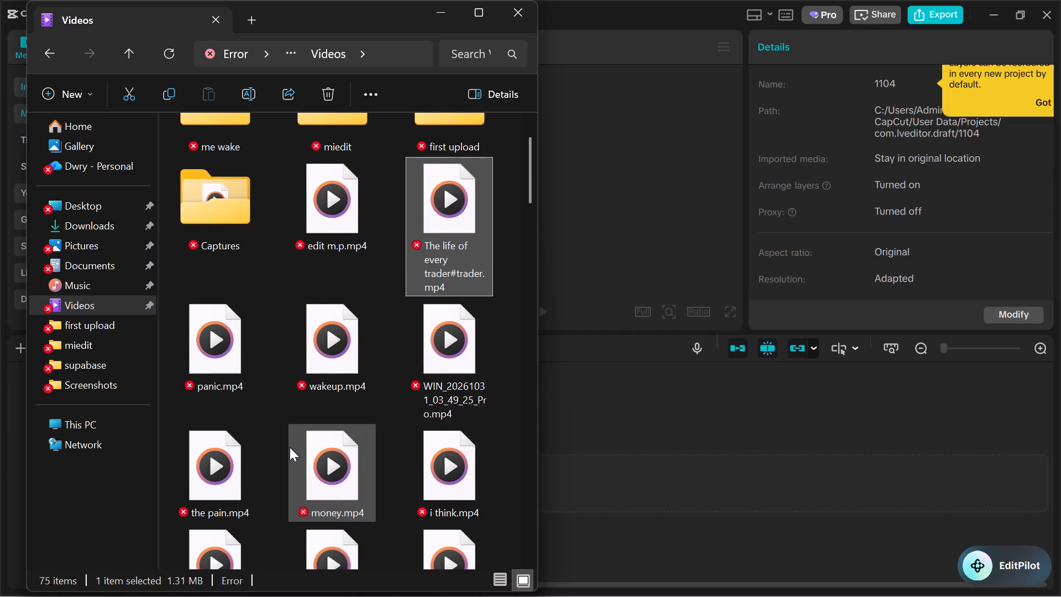
scroll(290, 447, "down", 1)
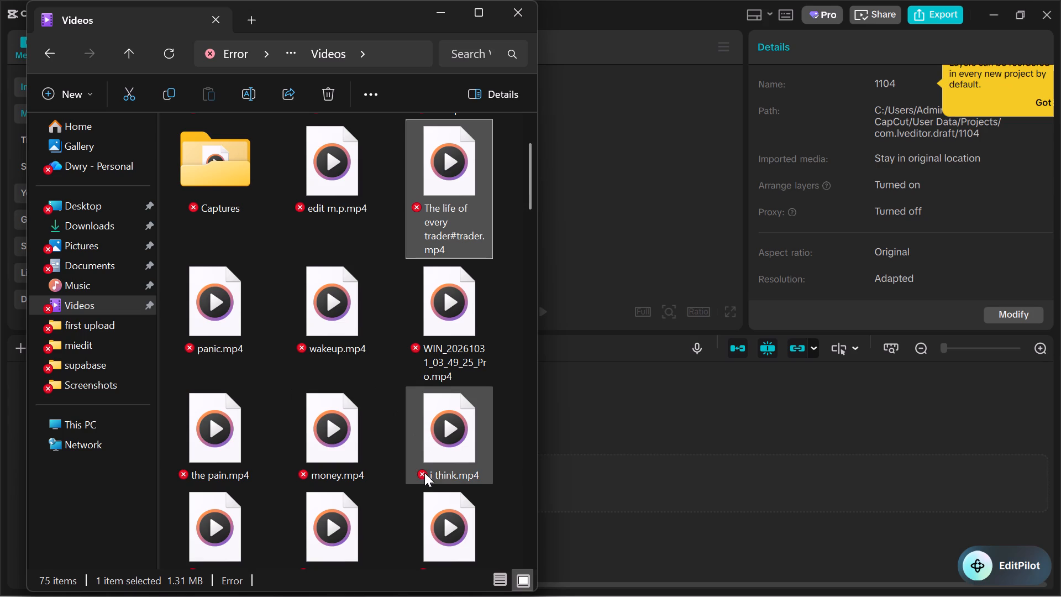
scroll(330, 443, "down", 1)
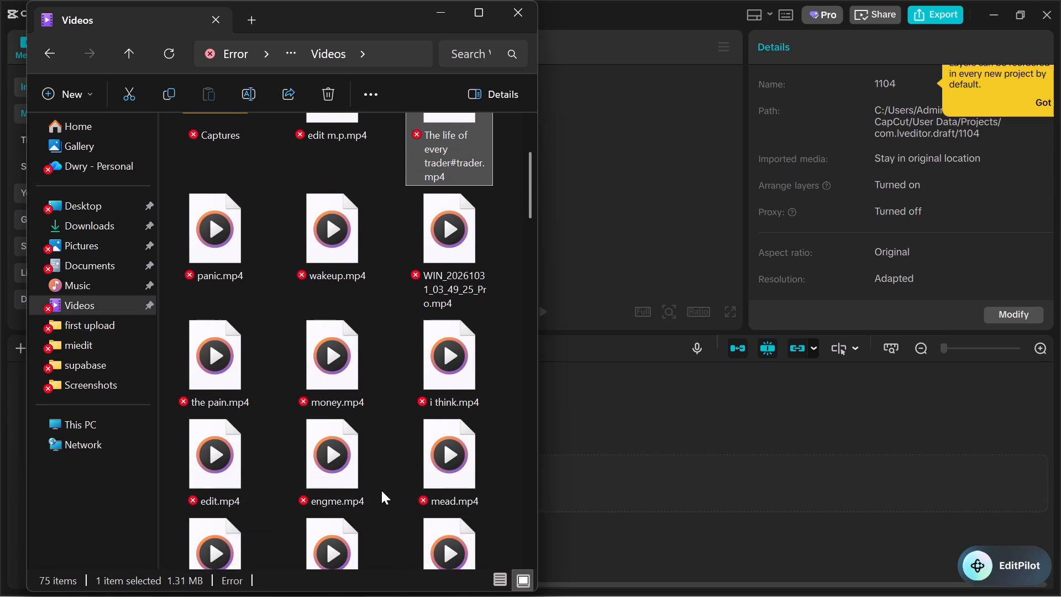
scroll(377, 476, "down", 1)
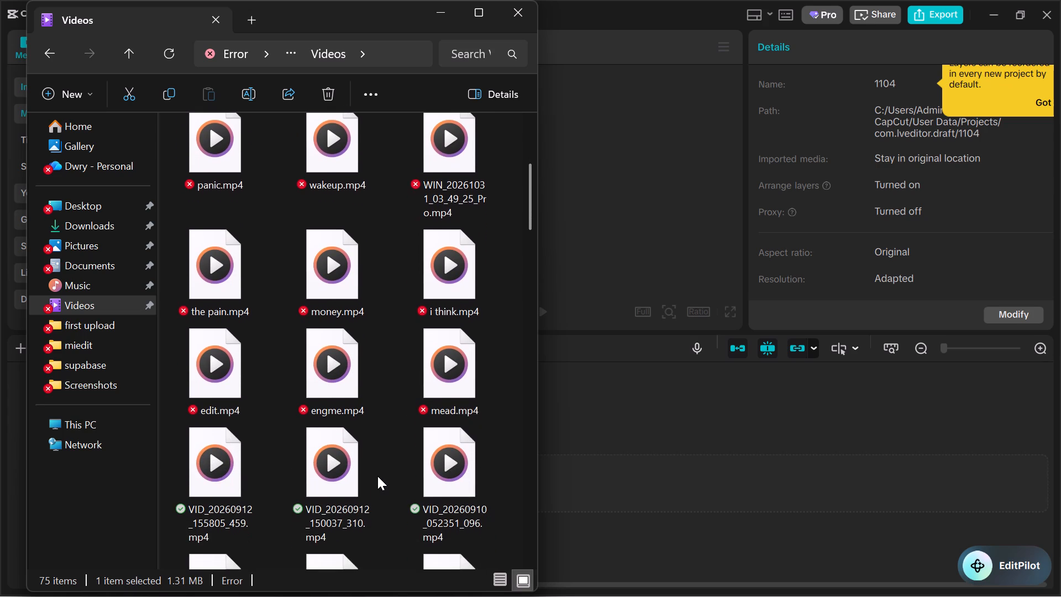
scroll(377, 476, "down", 4)
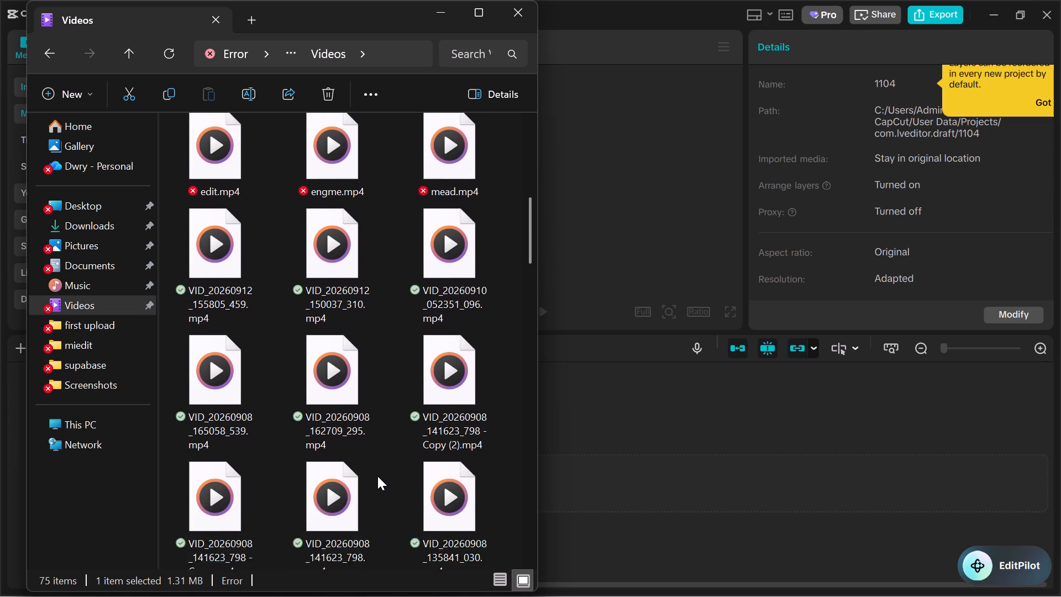
scroll(377, 476, "down", 5)
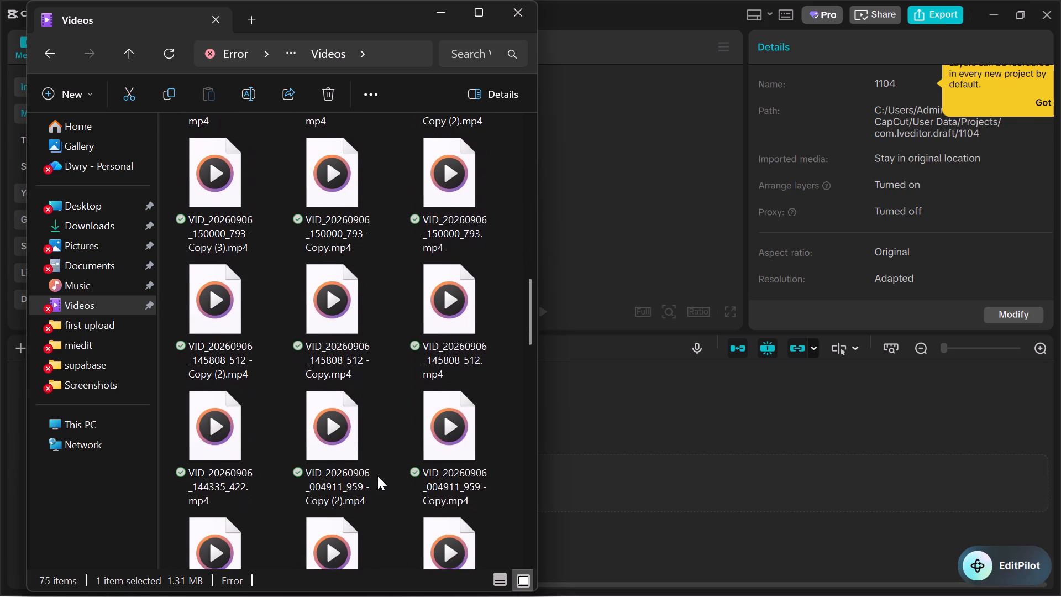
scroll(377, 476, "down", 7)
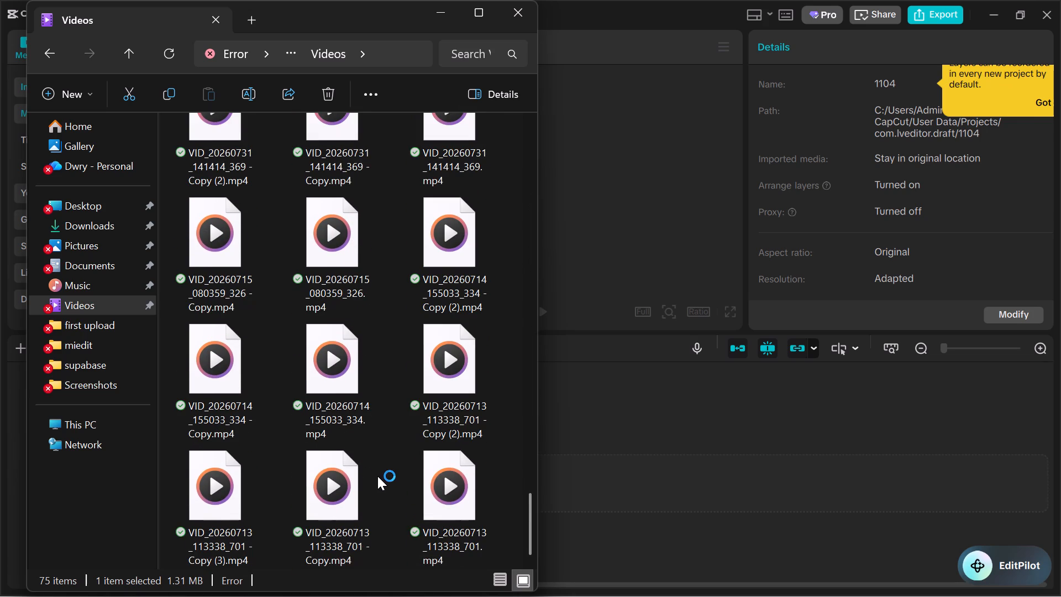
scroll(377, 476, "down", 3)
scroll(377, 476, "up", 8)
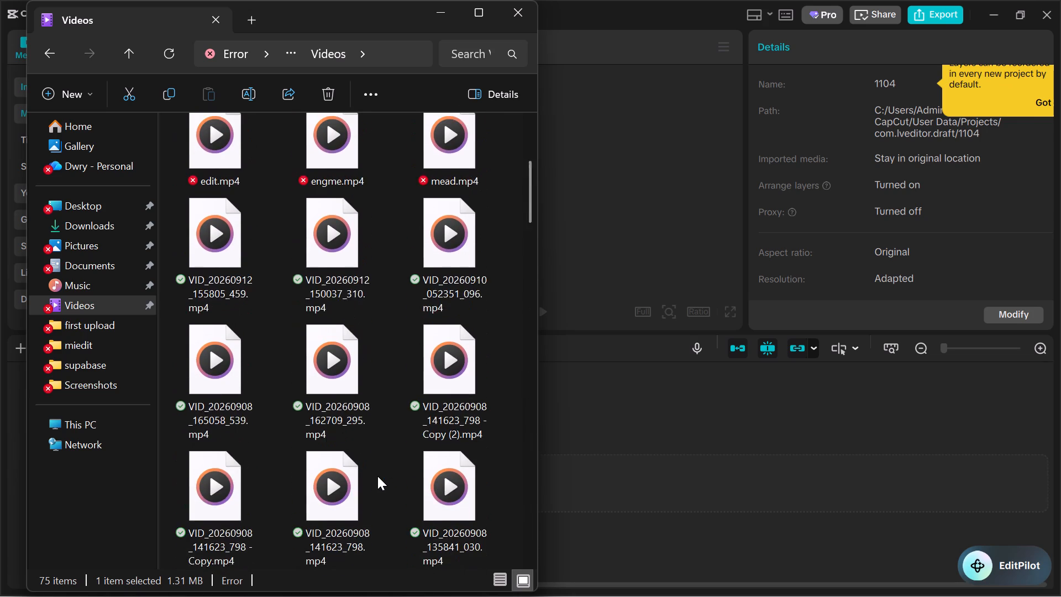
scroll(377, 476, "up", 3)
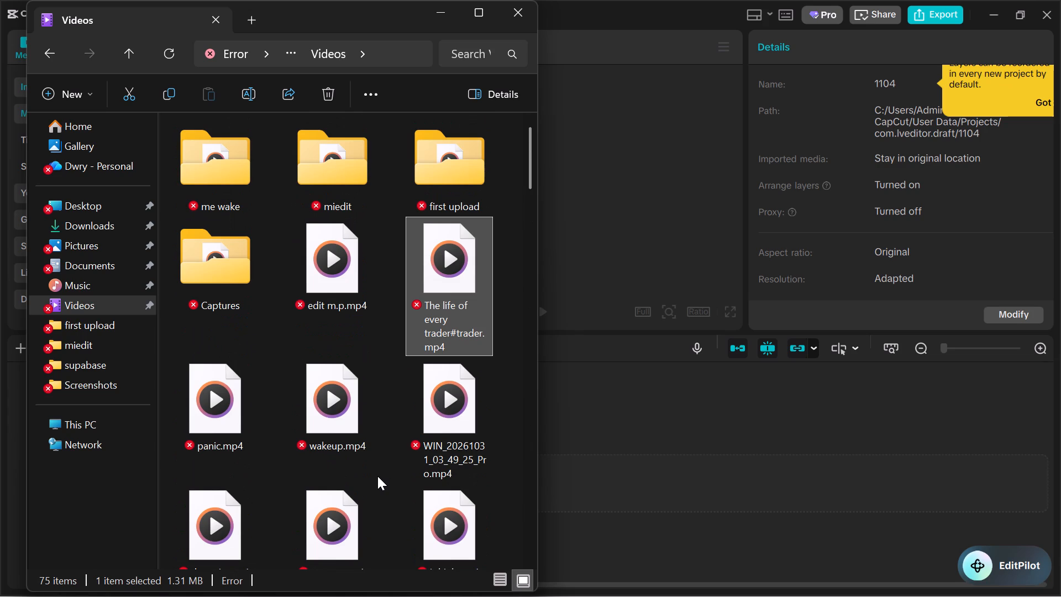
Look inside the first upload, me wake and Captures folders, and check the Videos folder's files again for the source clip.
double_click(417, 179)
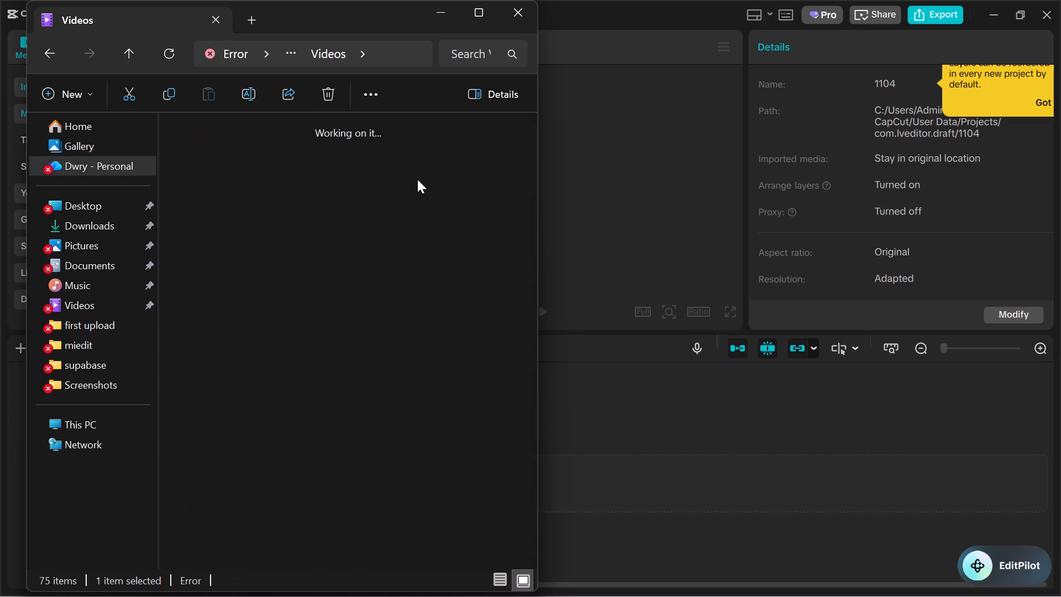
left_click(59, 49)
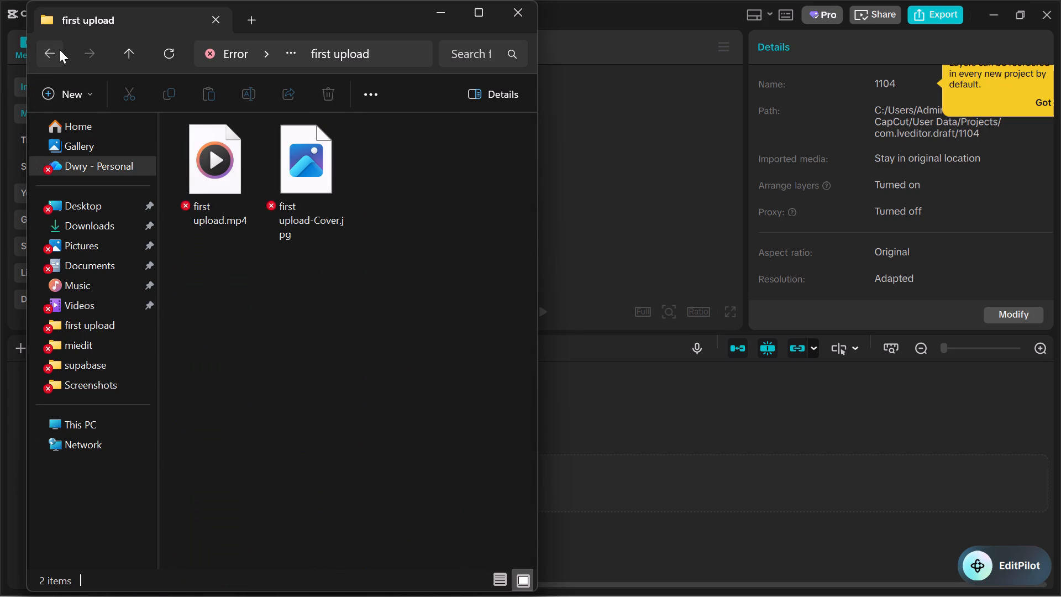
double_click(216, 148)
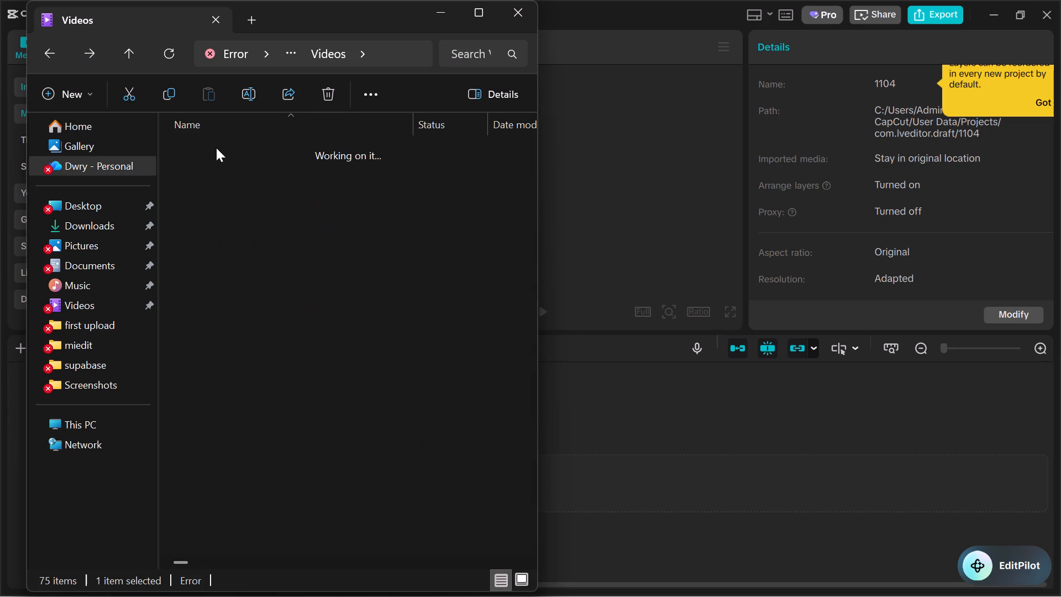
left_click(38, 50)
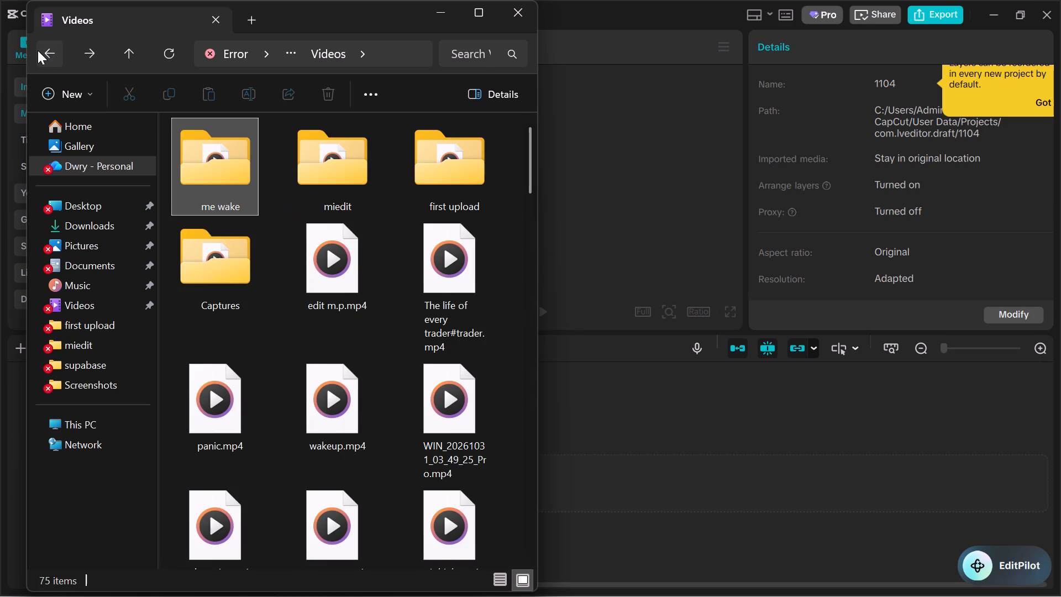
left_click(239, 291)
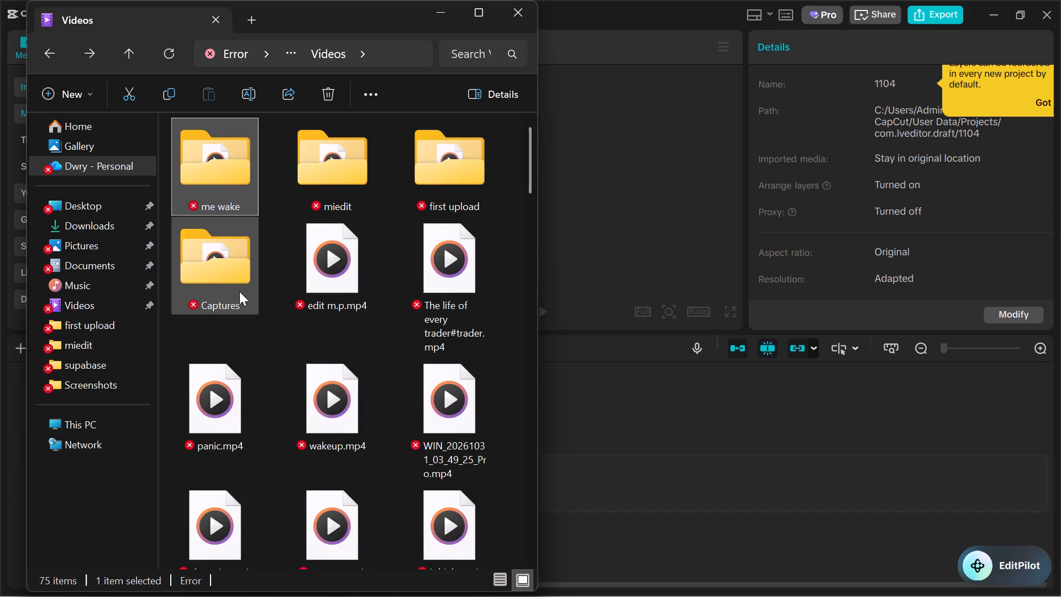
double_click(239, 291)
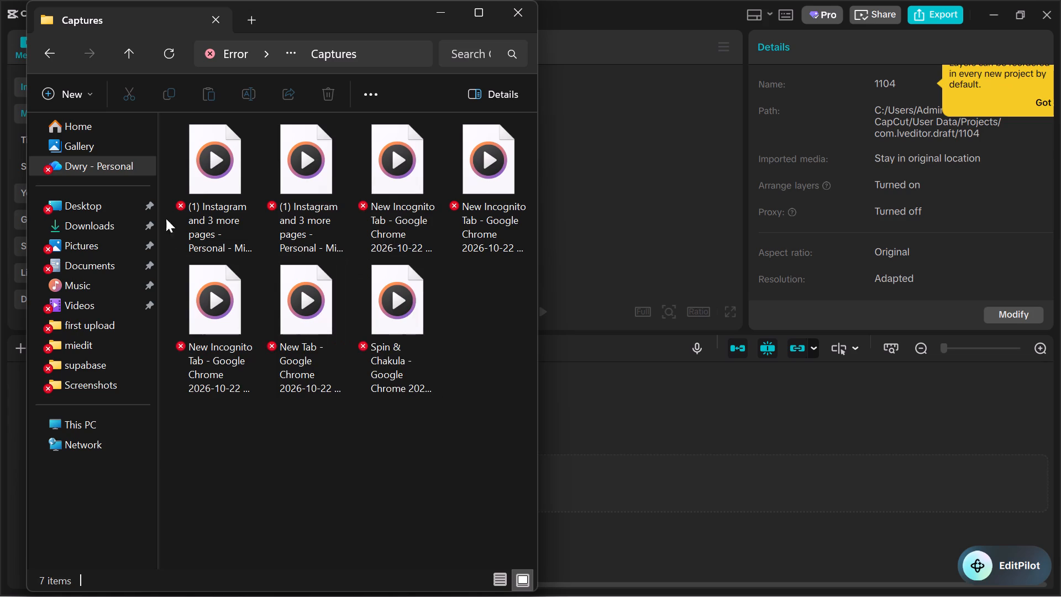
left_click(46, 56)
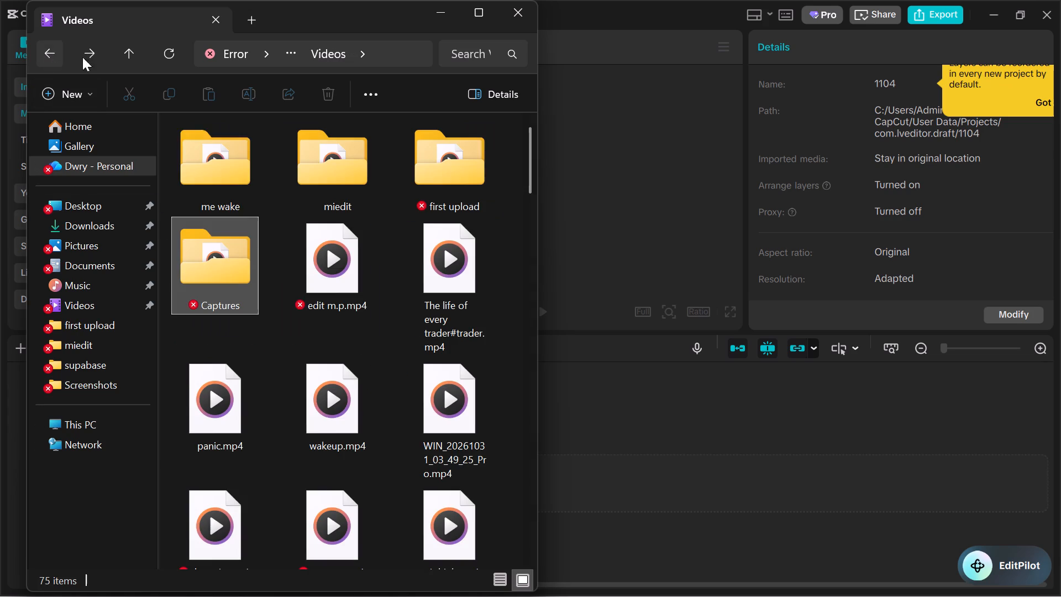
scroll(377, 331, "down", 2)
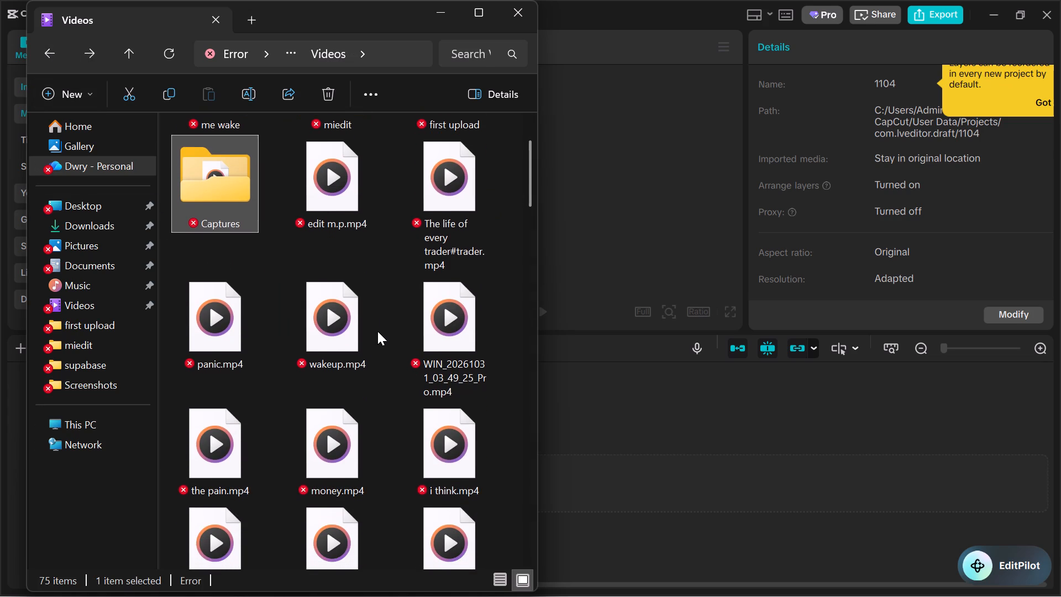
scroll(377, 331, "down", 3)
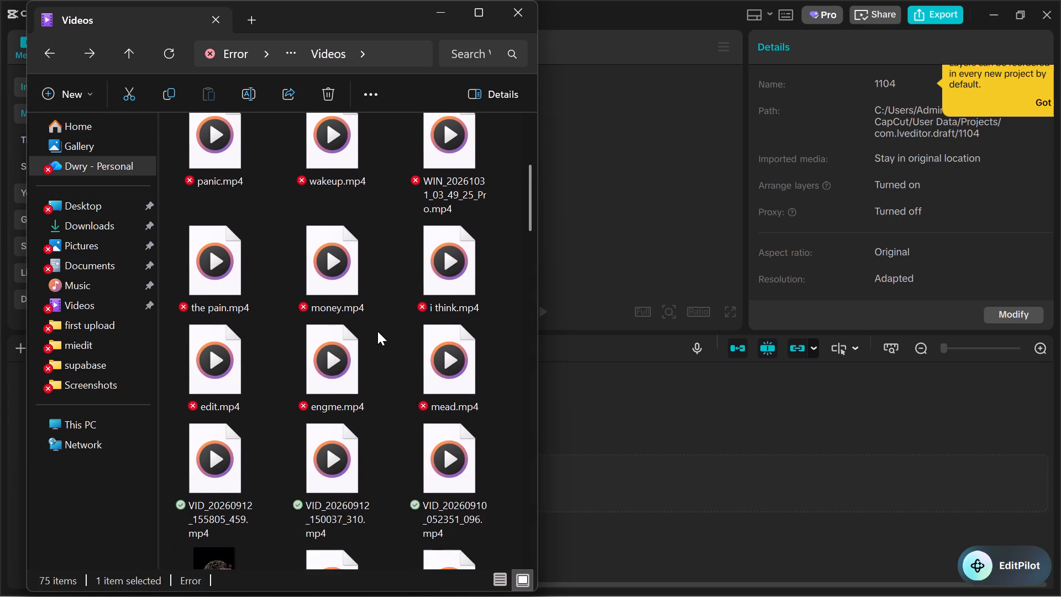
Search the Home location for "projec" and add projectcalling.mp4 from the results to the empty CapCut timeline.
left_click(83, 113)
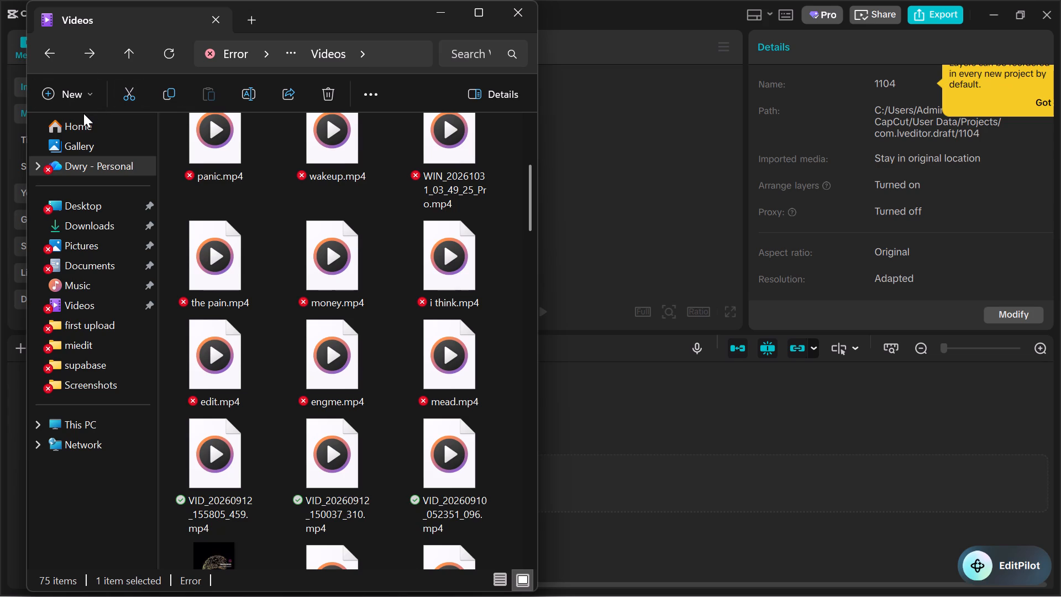
left_click(83, 117)
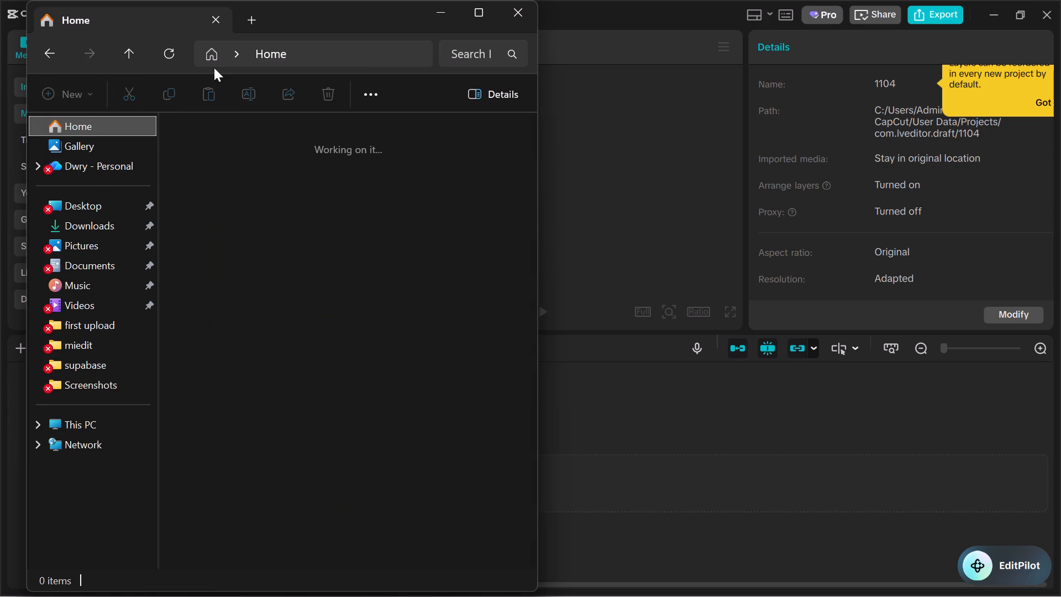
left_click(454, 56)
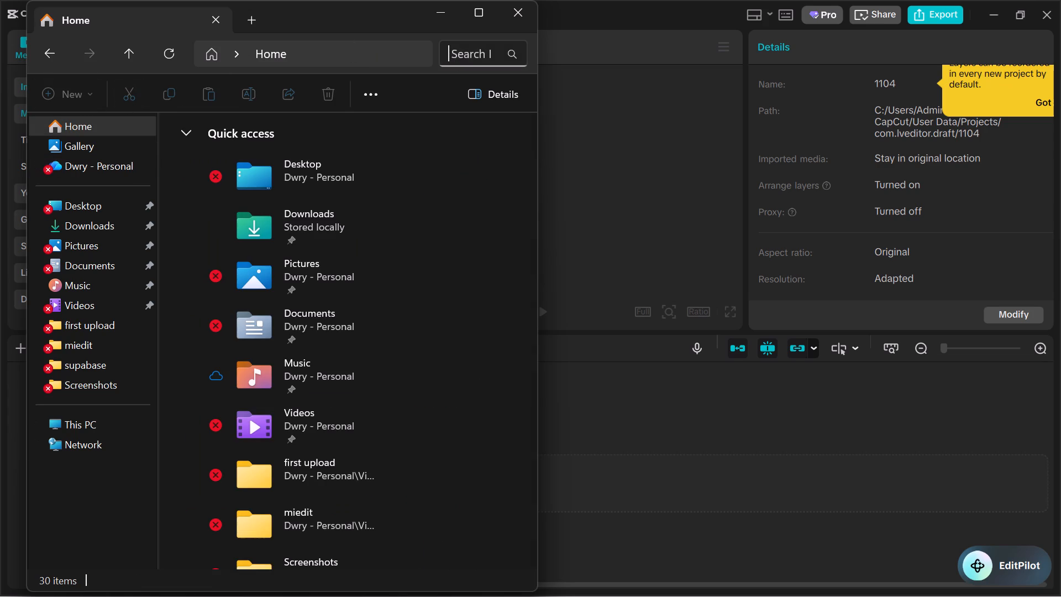
type("projecy")
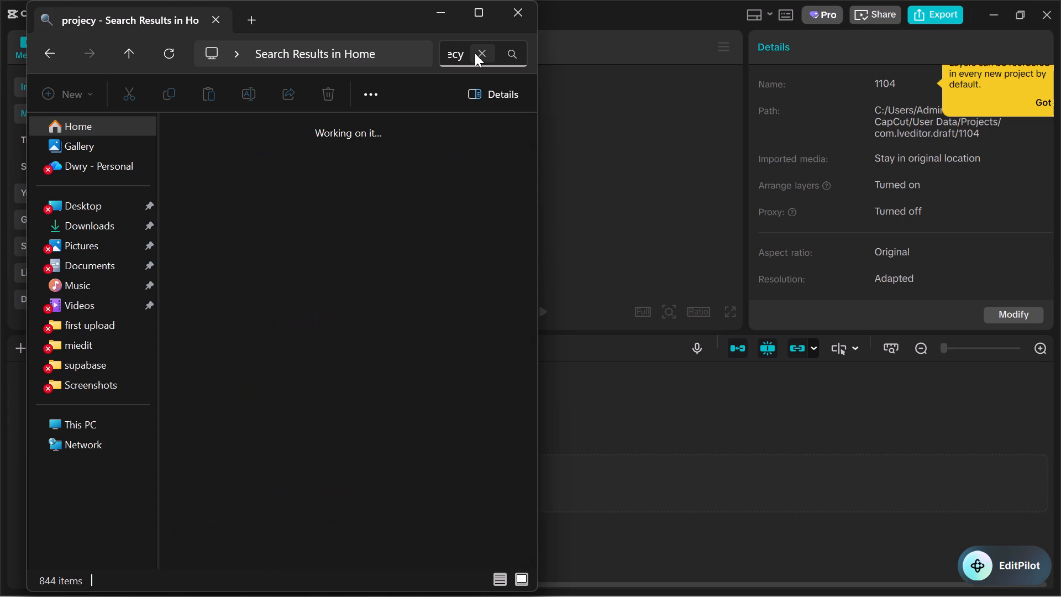
key("BackSpace")
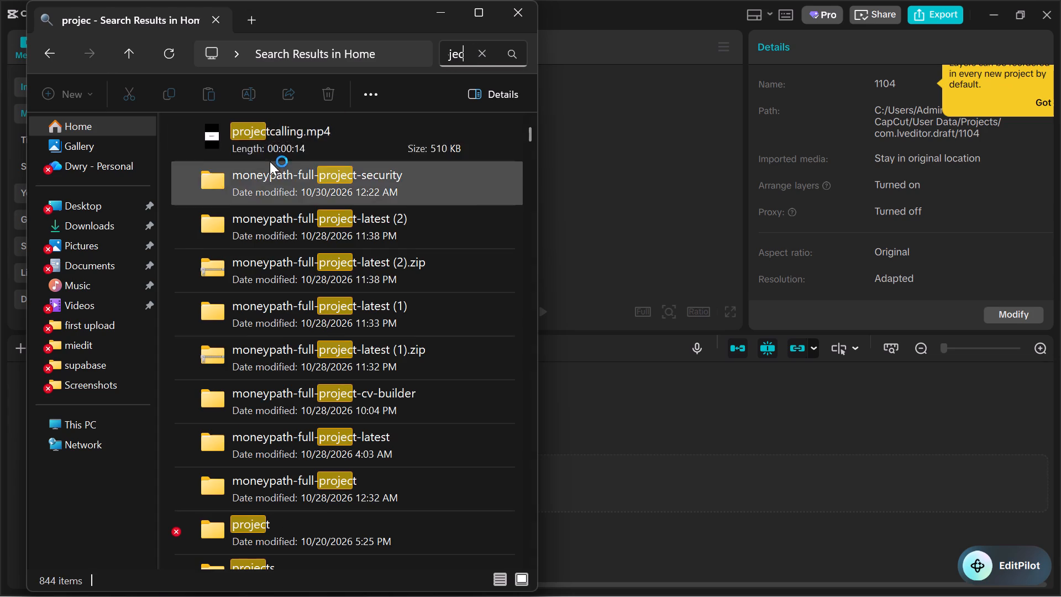
left_click_drag(255, 138, 631, 343)
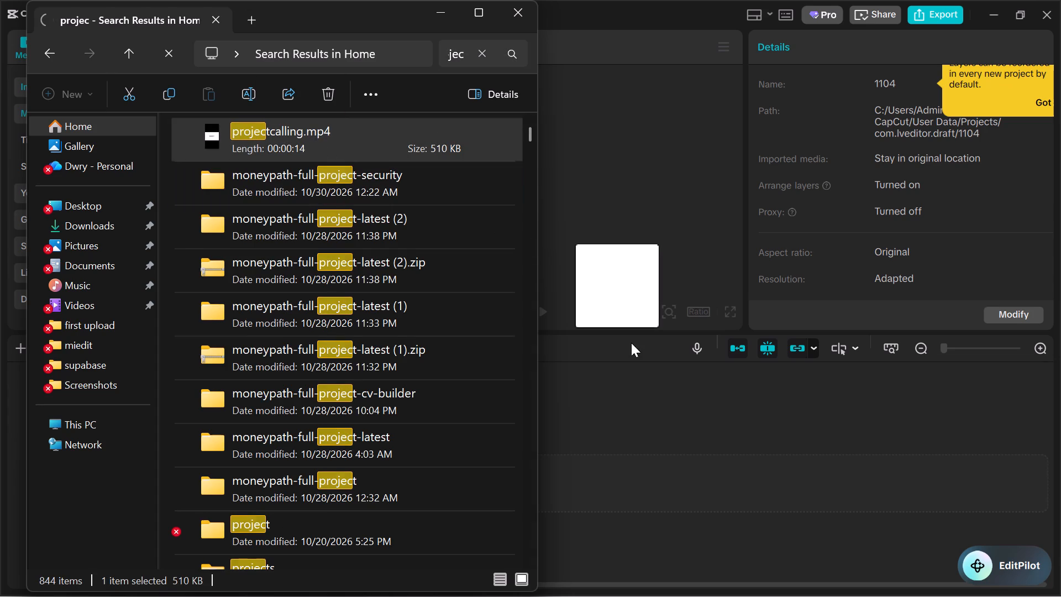
left_click_drag(631, 343, 680, 489)
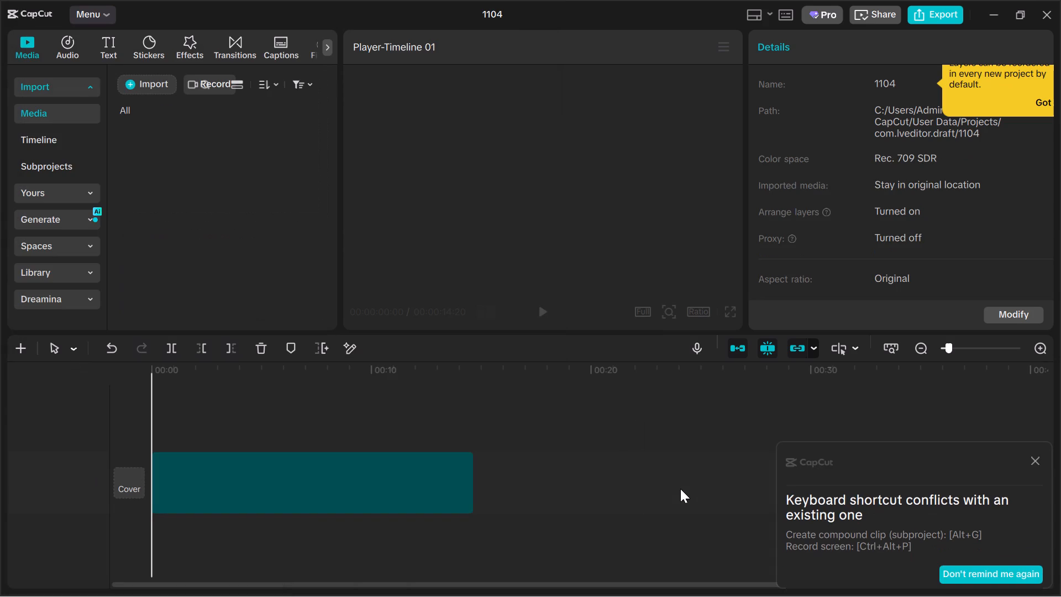
Play the projectcalling.mp4 clip from the start of the timeline to review its content.
left_click(540, 306)
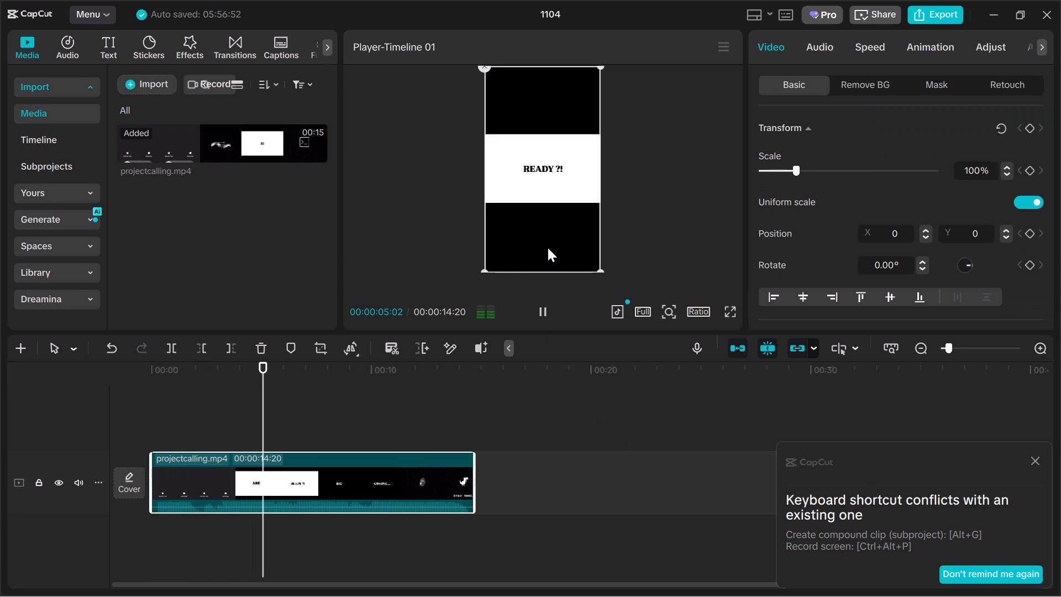
left_click(148, 402)
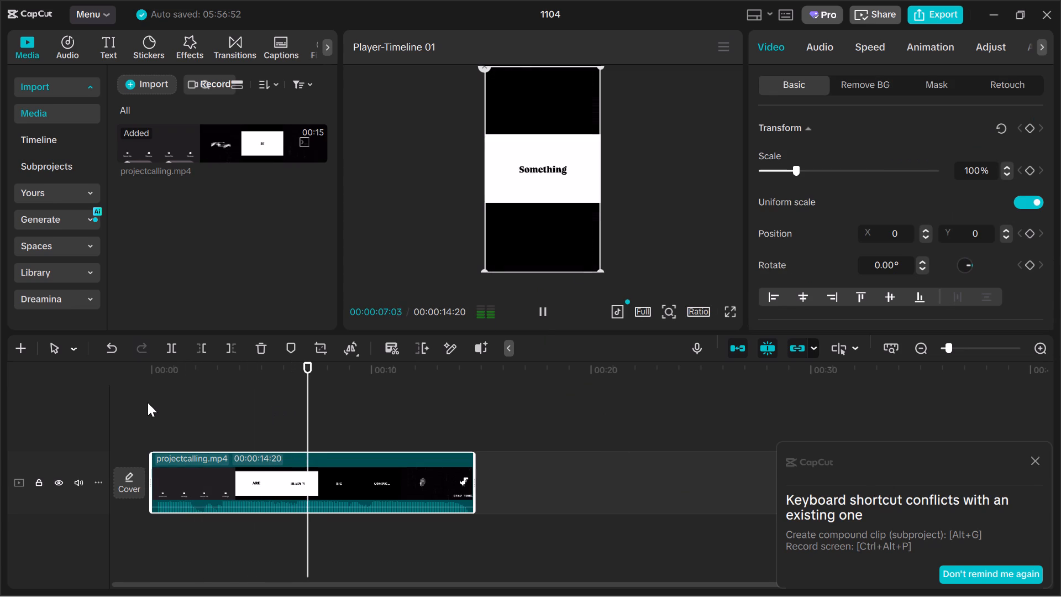
left_click(142, 534)
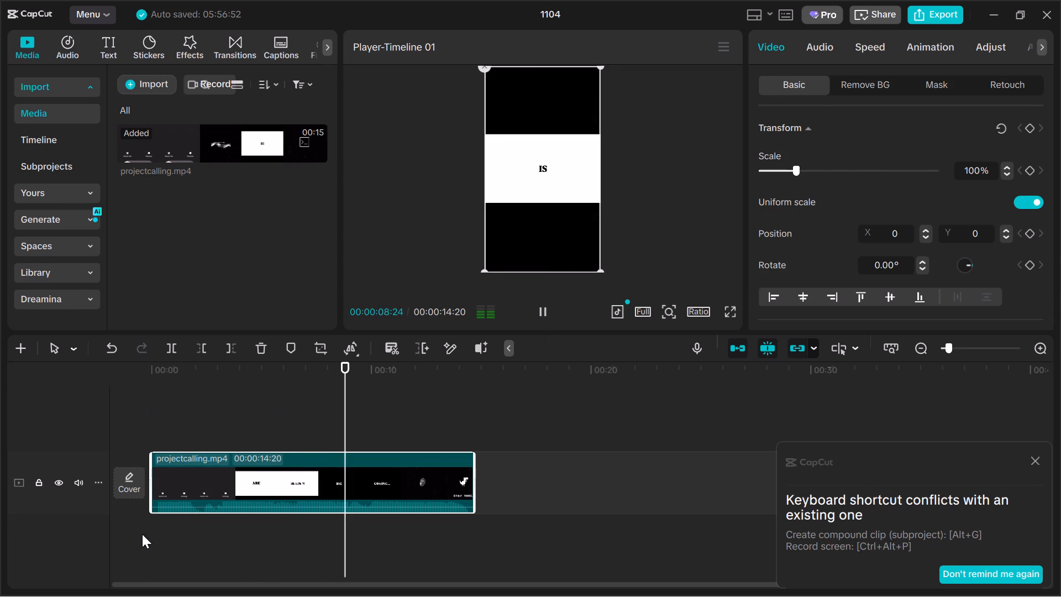
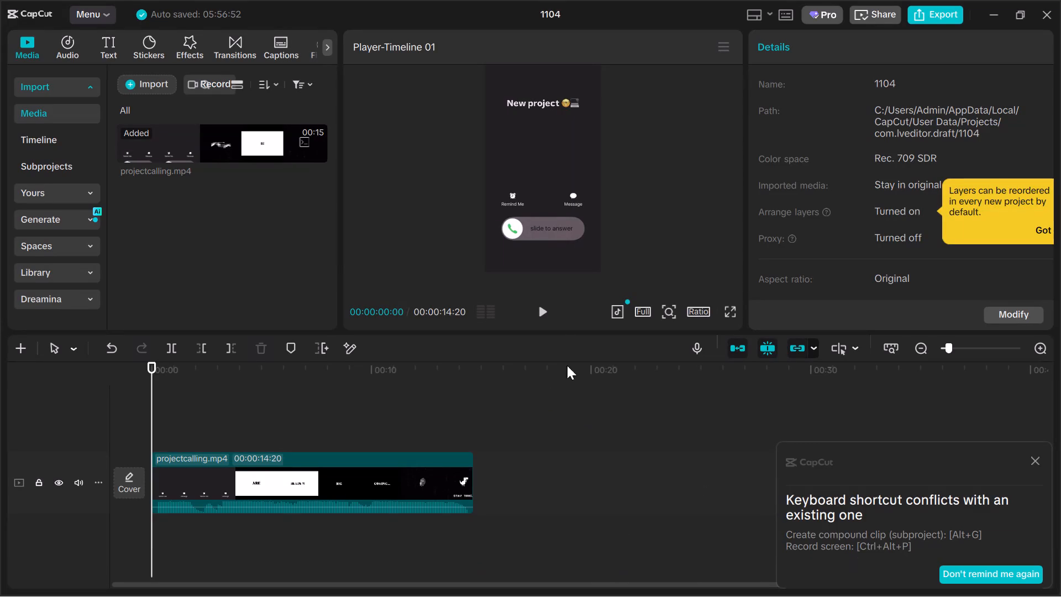
Play the projectcalling.mp4 clip on the timeline from the start through to its end.
left_click(538, 304)
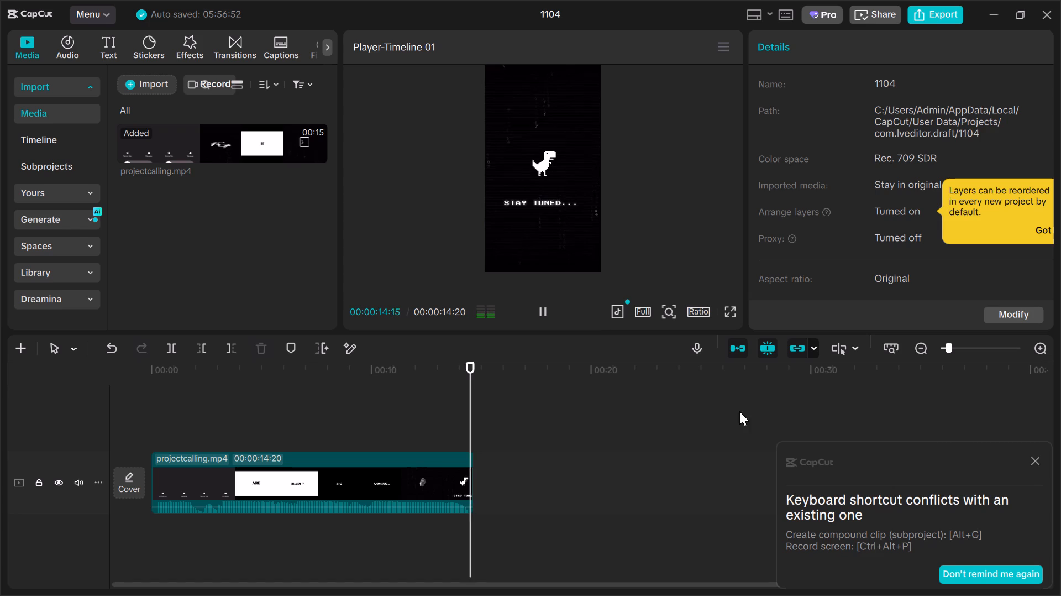
Dismiss the keyboard shortcut conflict notice covering the timeline area.
left_click(1025, 456)
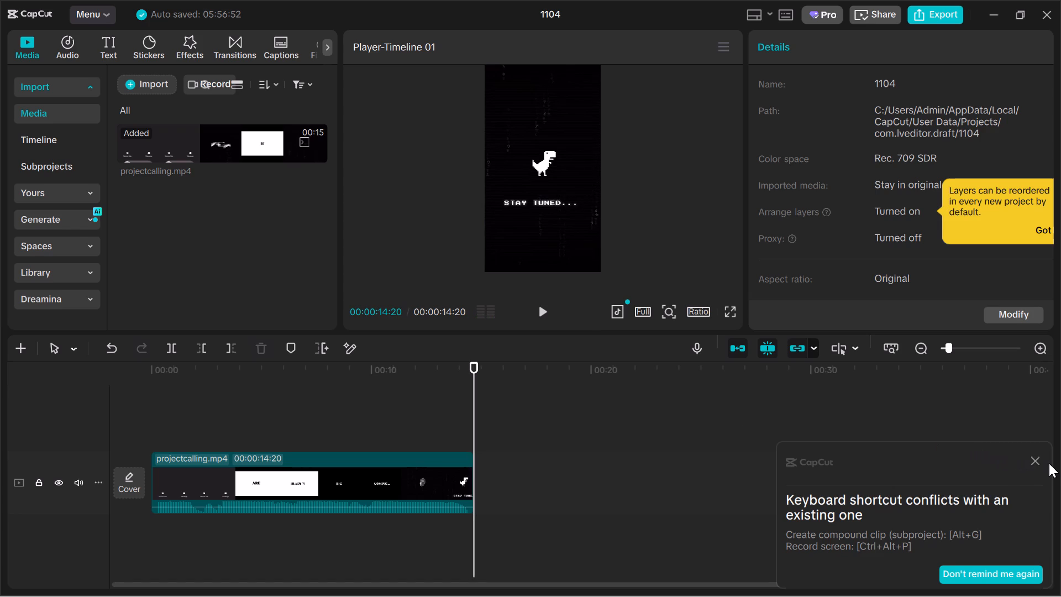
left_click(1029, 456)
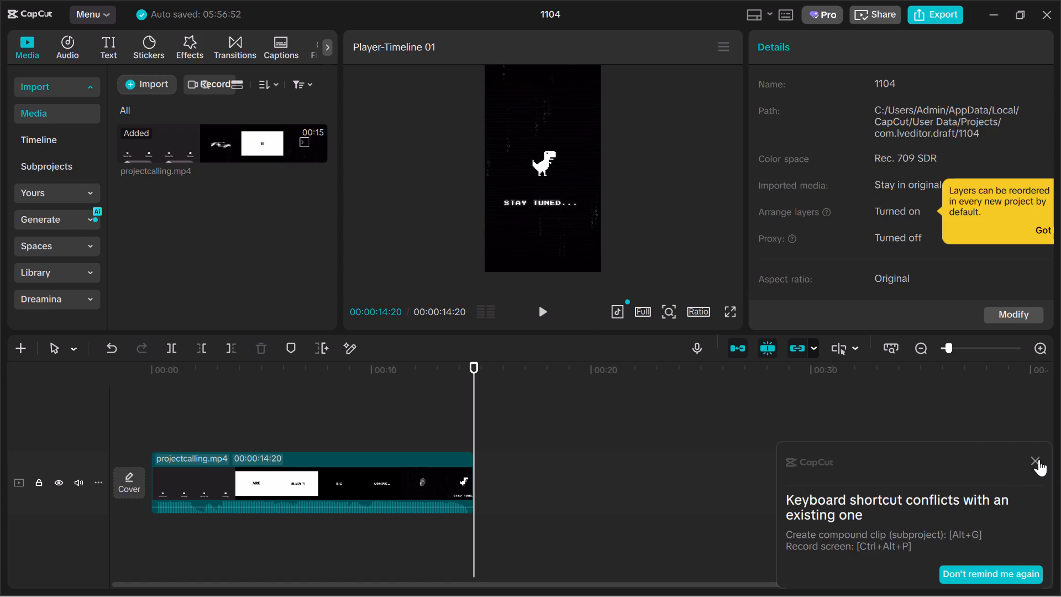
double_click(1039, 459)
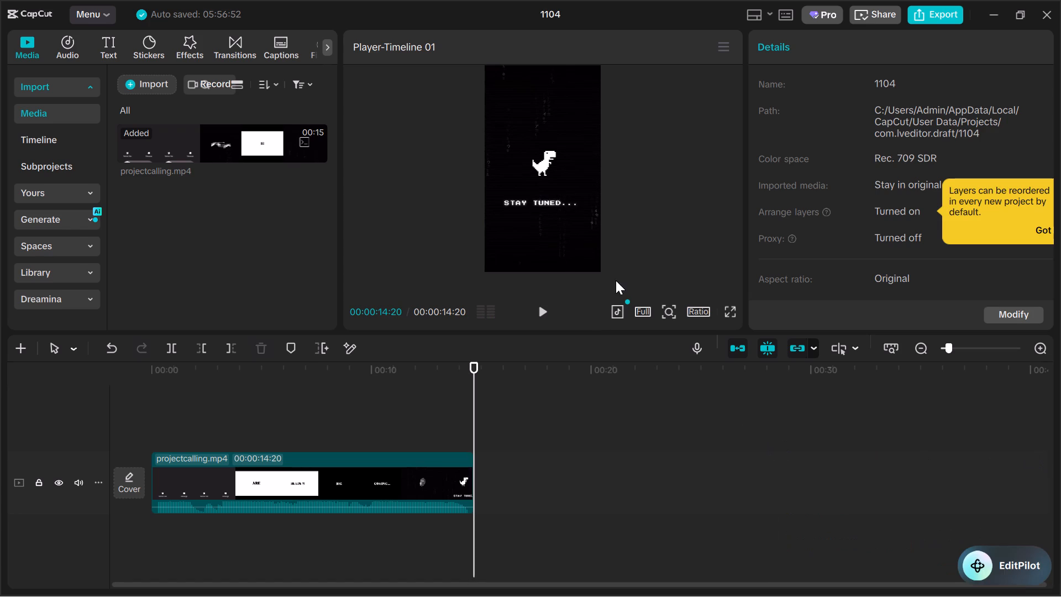
Replay the projectcalling.mp4 clip several times, pausing and resuming along the way, to examine its scenes and closing shot.
left_click(543, 315)
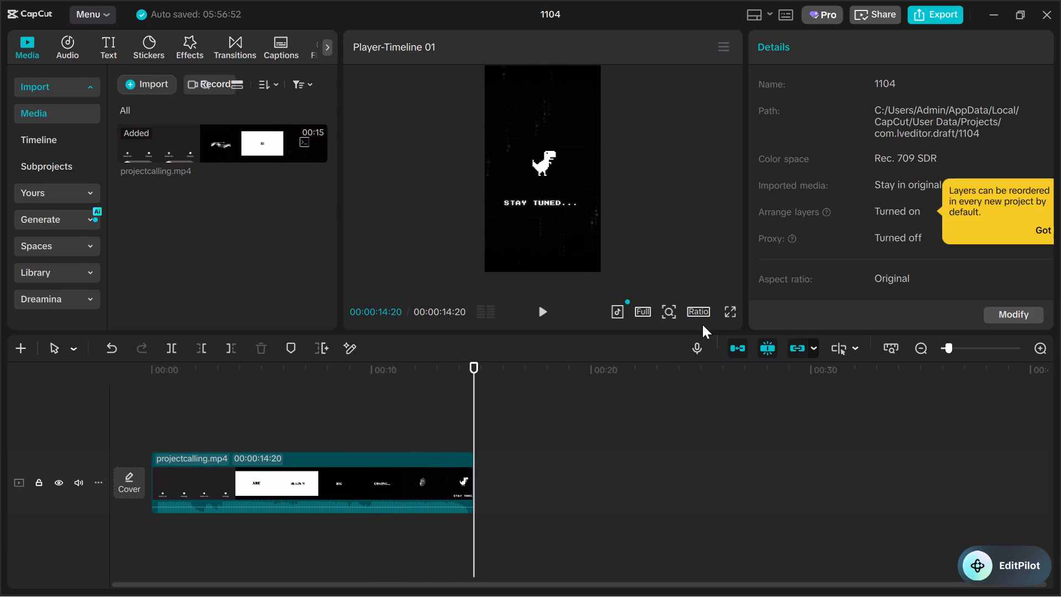
left_click(702, 324)
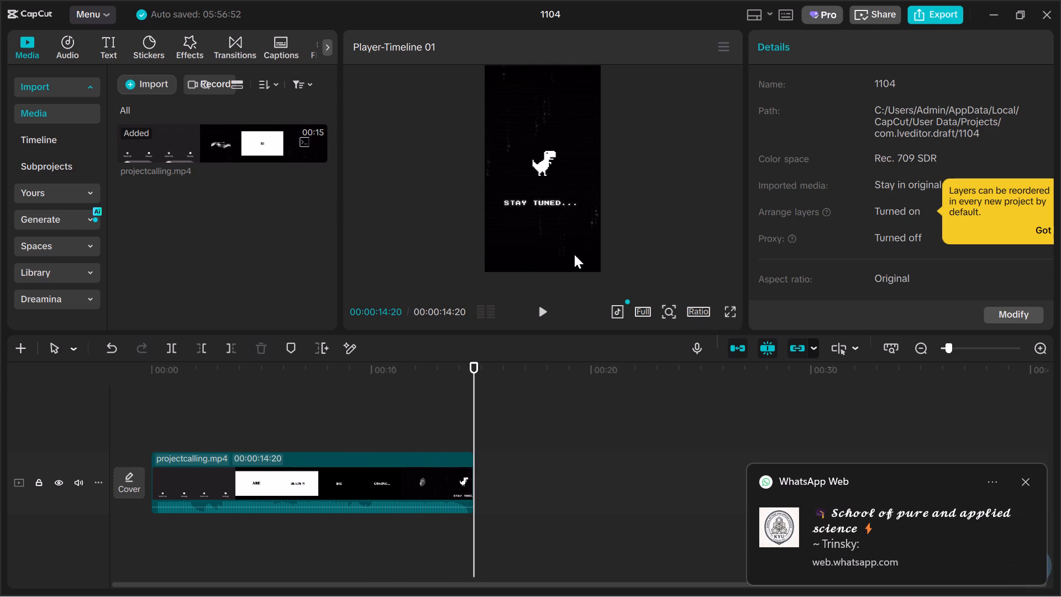
left_click(544, 313)
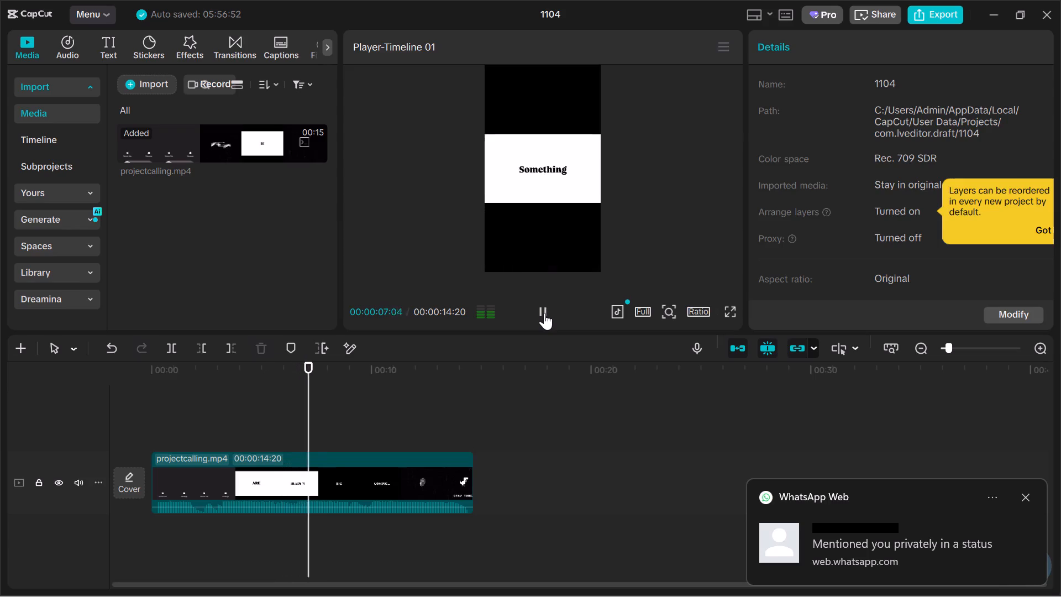
left_click(544, 313)
left_click(544, 313)
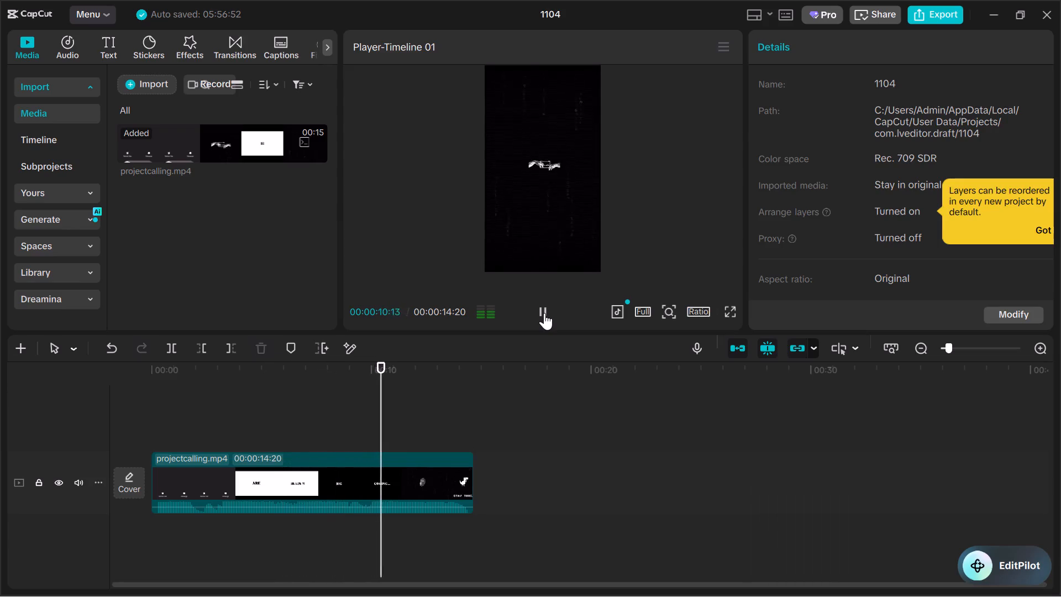
left_click(544, 313)
left_click(544, 313)
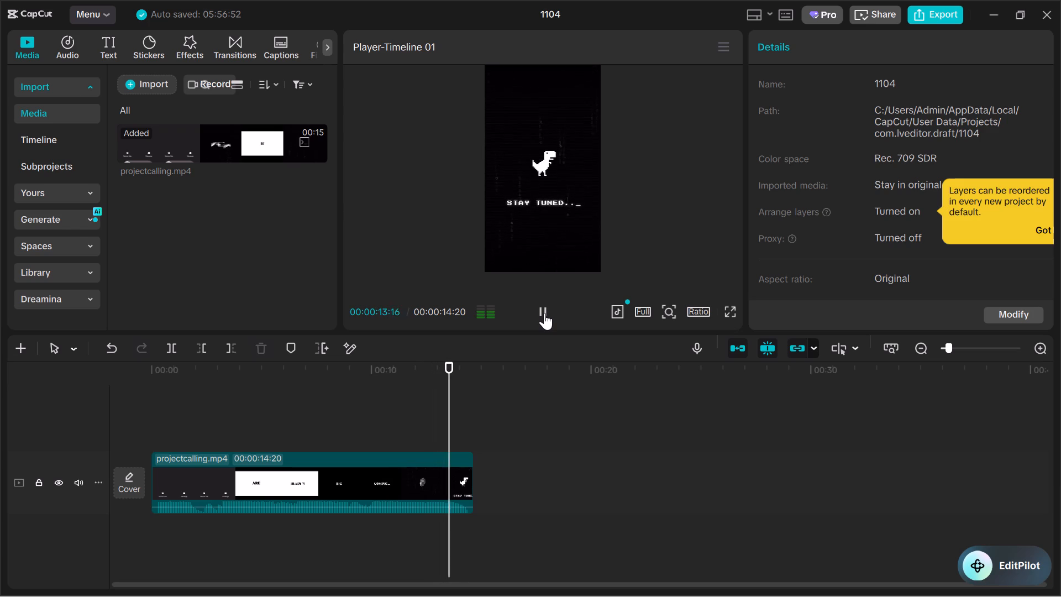
left_click(544, 313)
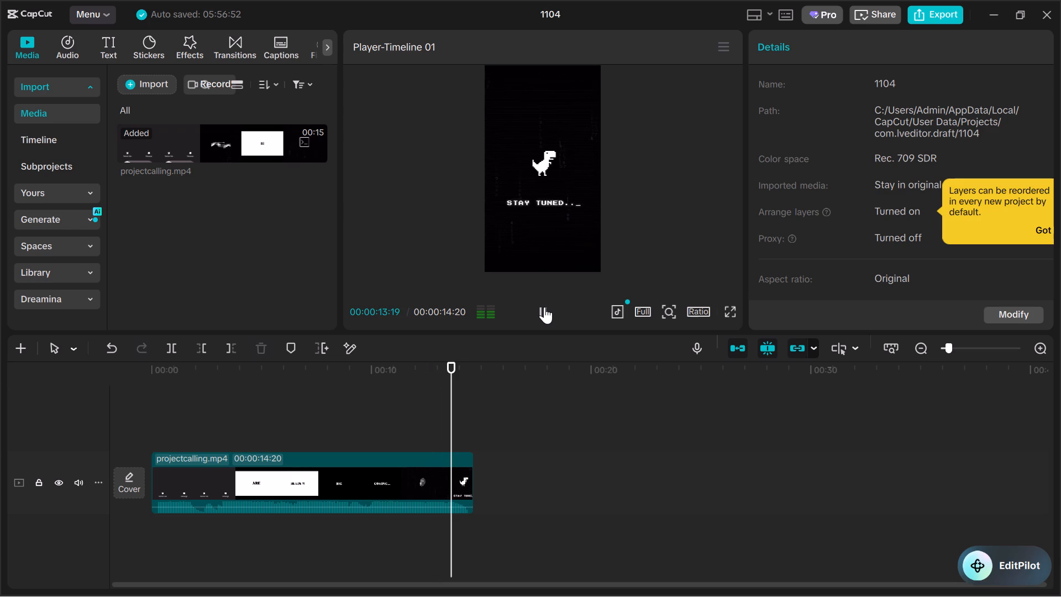
left_click(544, 307)
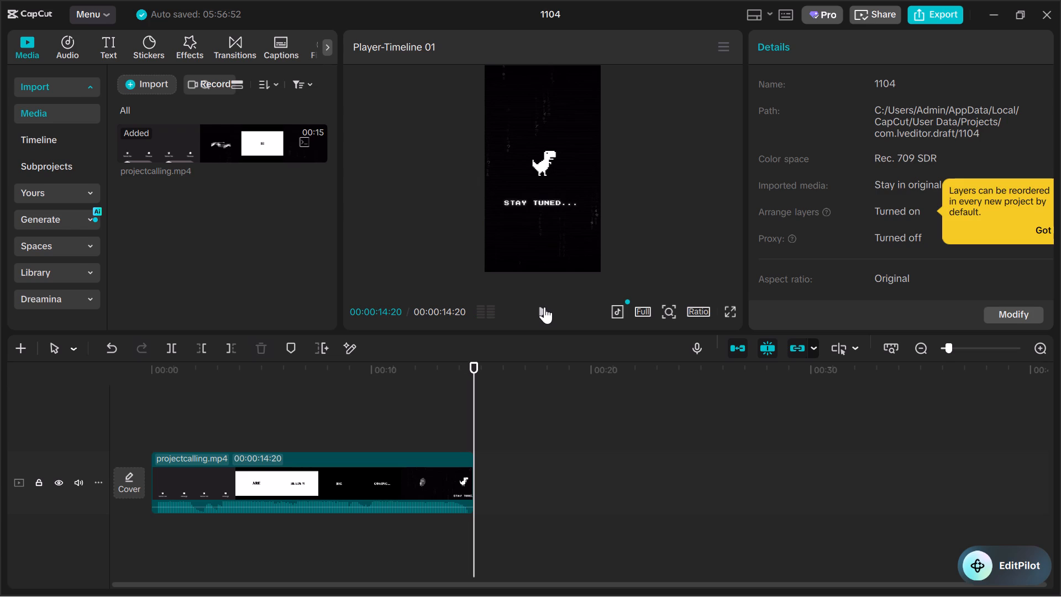
left_click(544, 307)
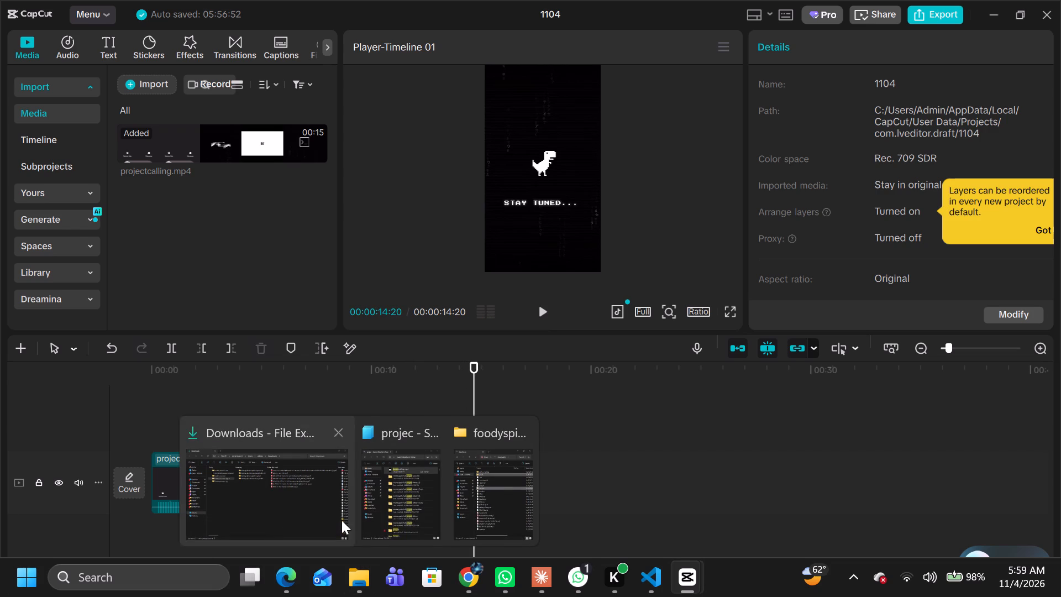
Switch to File Explorer, open the Videos folder and preview VID_20260912_155805_459.mp4 in the media player.
left_click(462, 505)
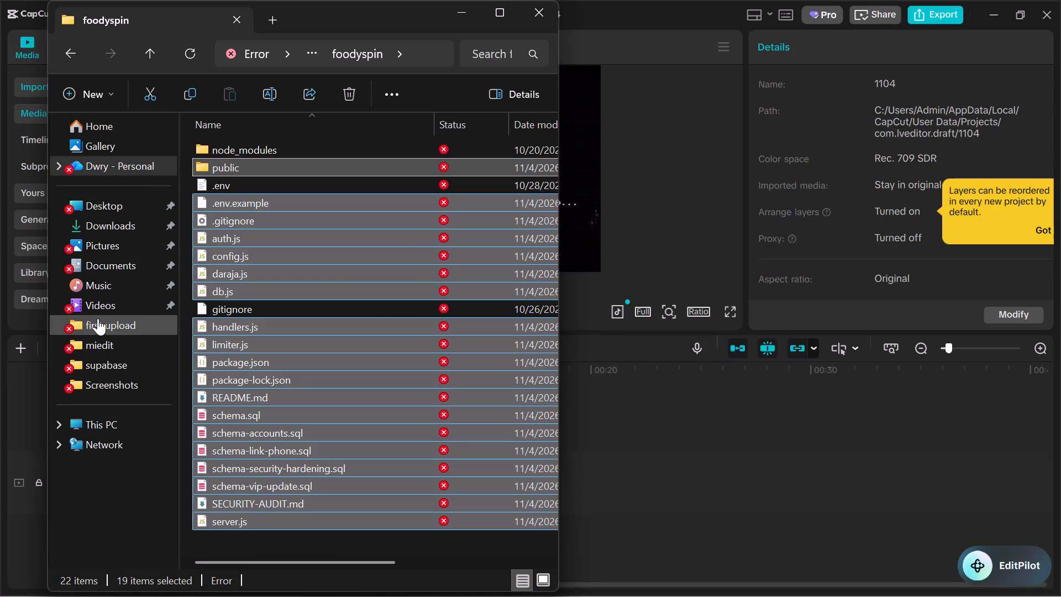
double_click(108, 307)
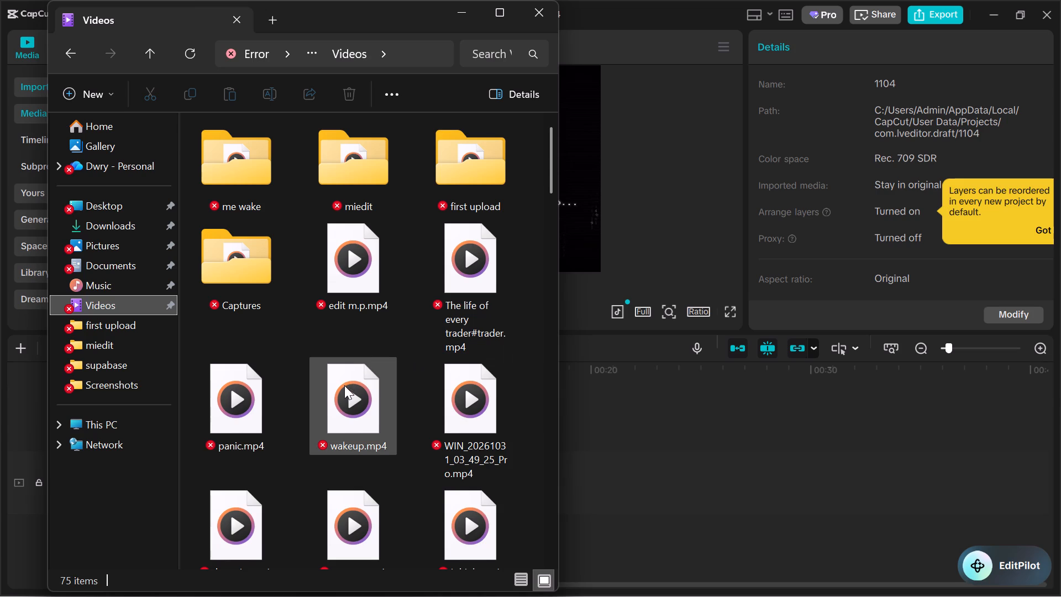
scroll(336, 417, "down", 2)
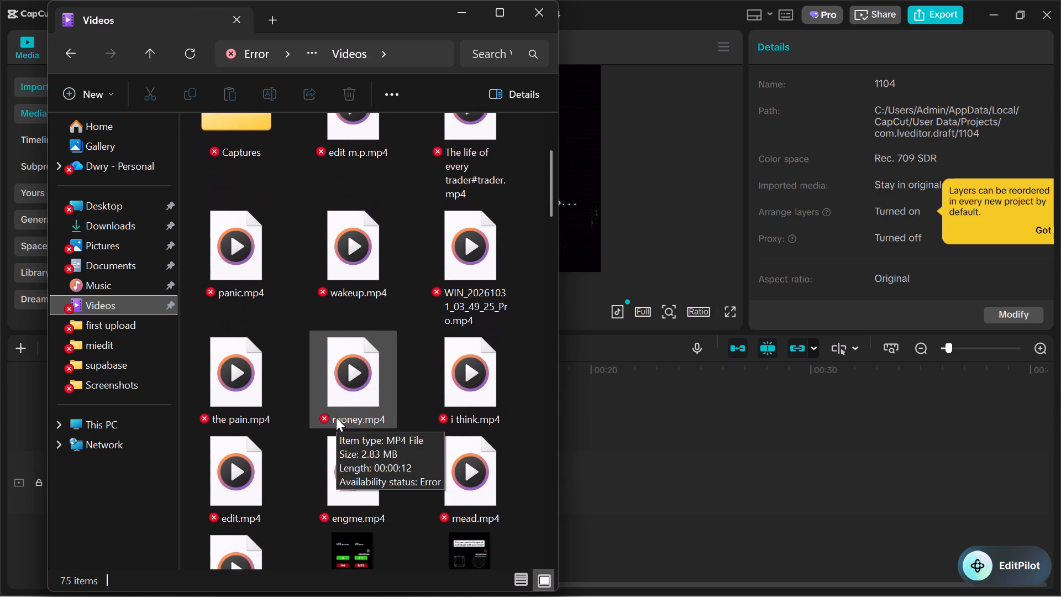
scroll(336, 417, "down", 2)
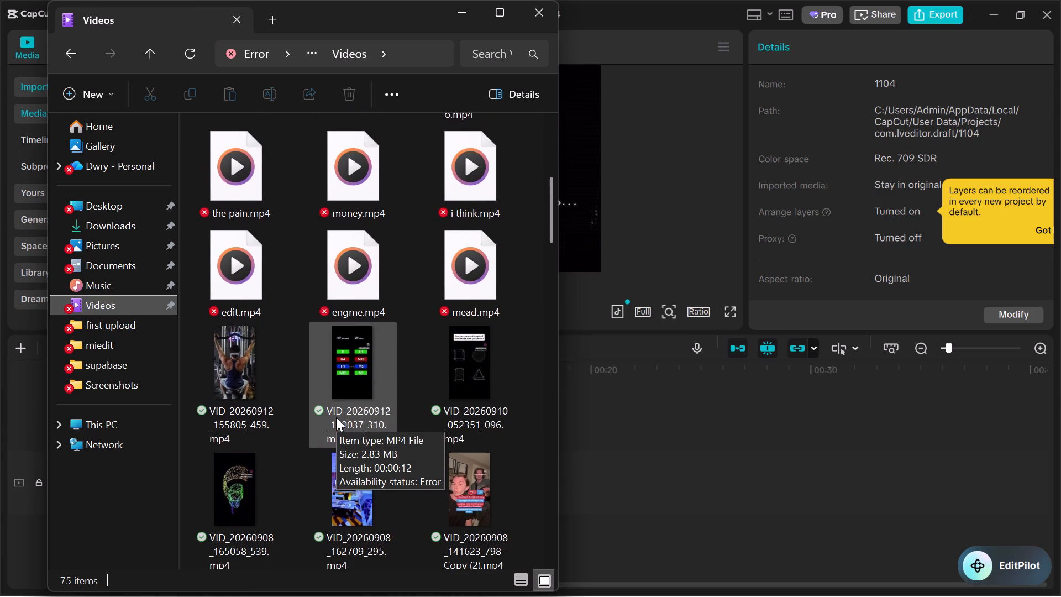
scroll(336, 417, "down", 1)
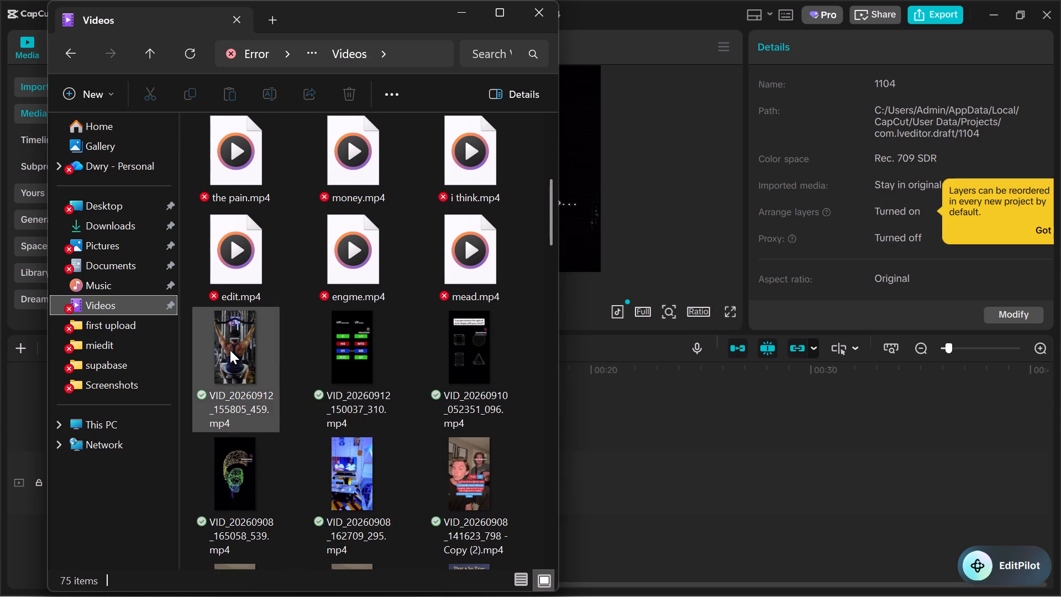
double_click(230, 350)
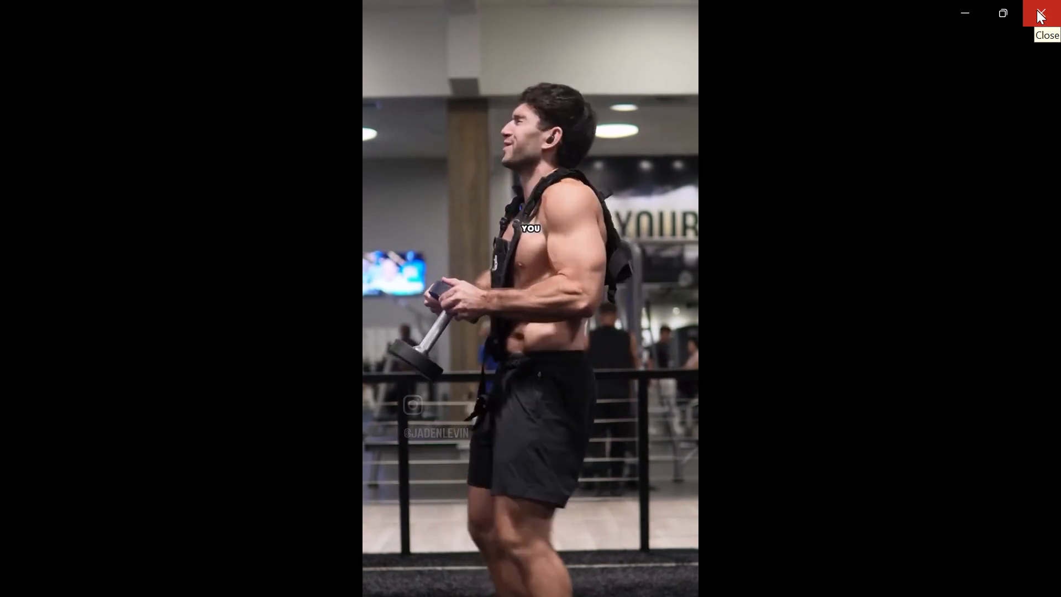
left_click(1037, 10)
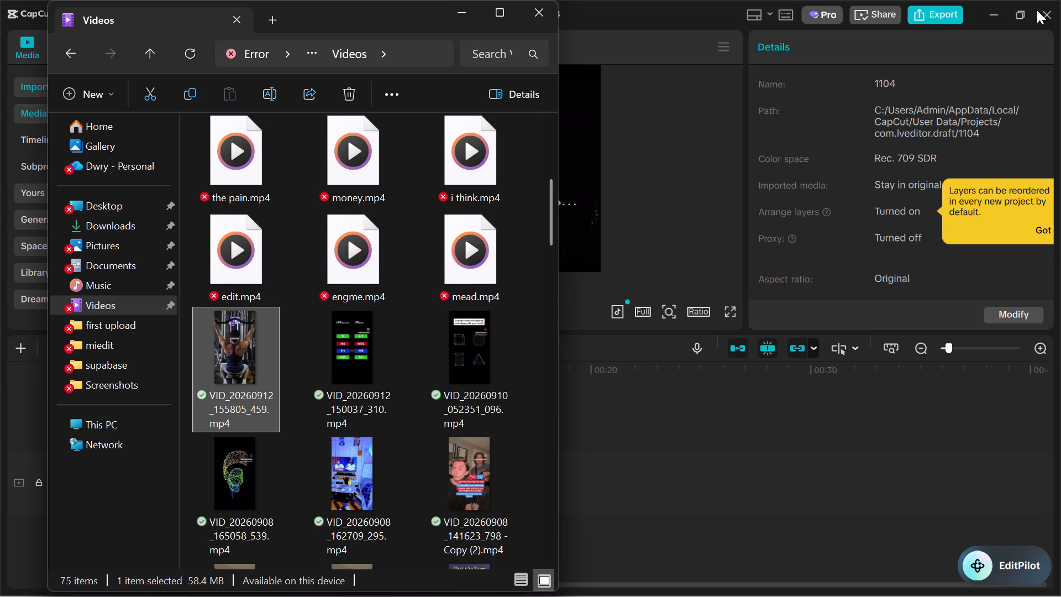
Look through the older VID recordings further down the Videos folder for another clip to use.
scroll(393, 337, "down", 1)
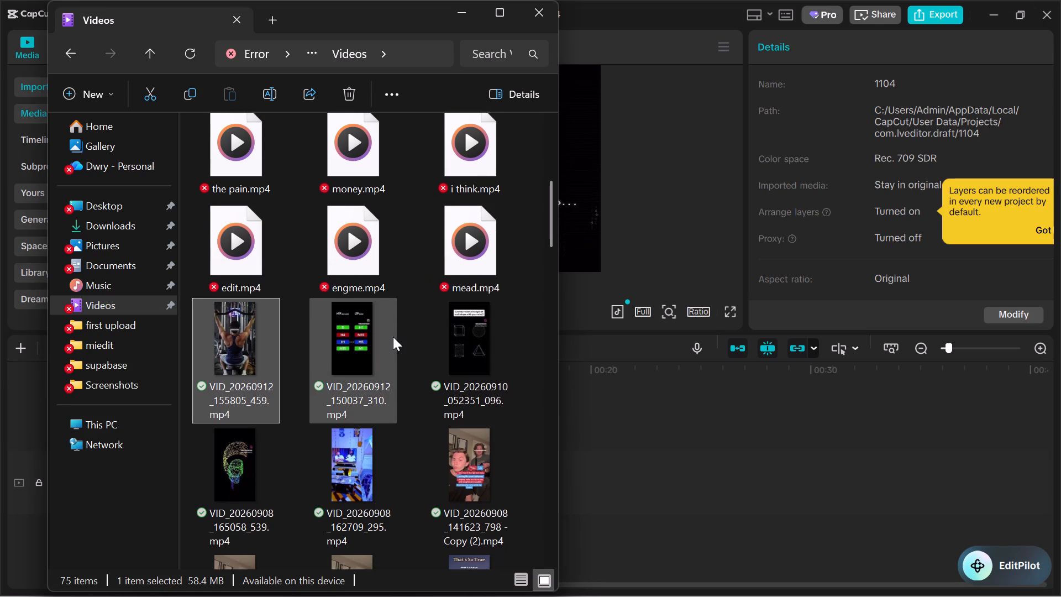
scroll(393, 337, "down", 5)
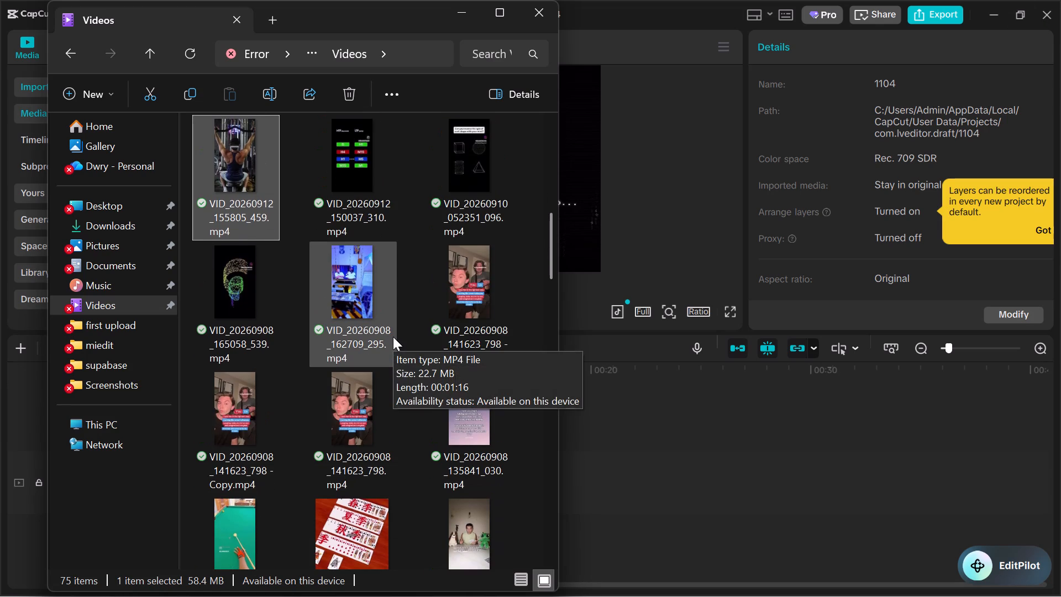
scroll(393, 337, "down", 2)
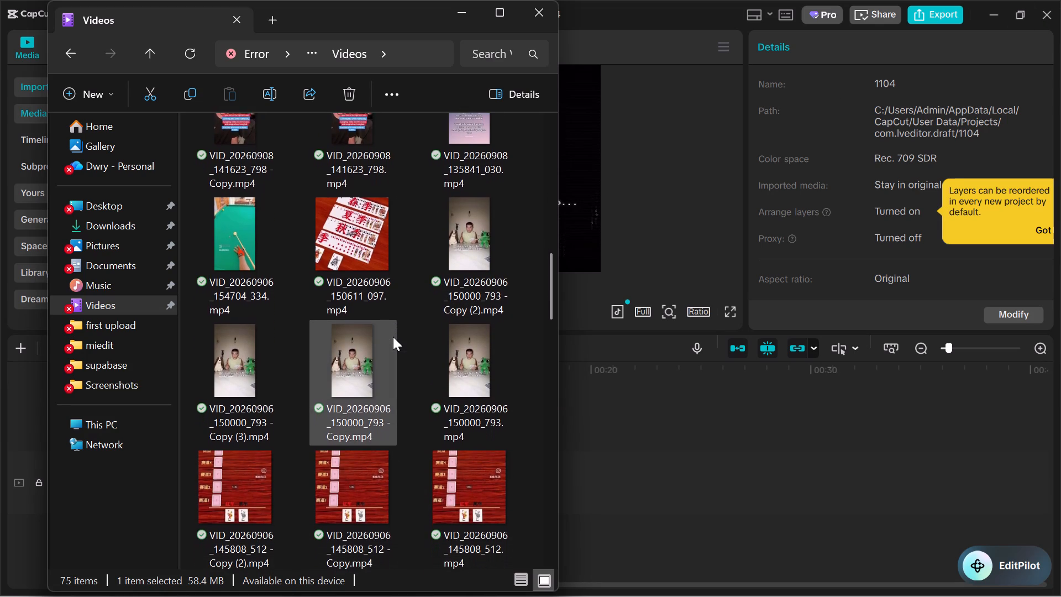
scroll(393, 337, "down", 5)
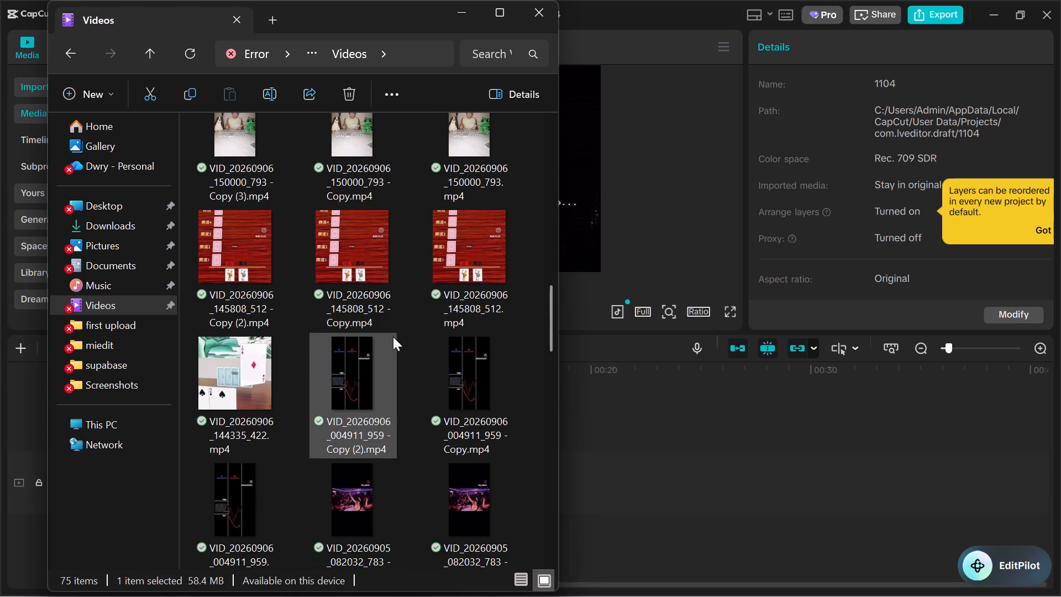
scroll(393, 337, "down", 3)
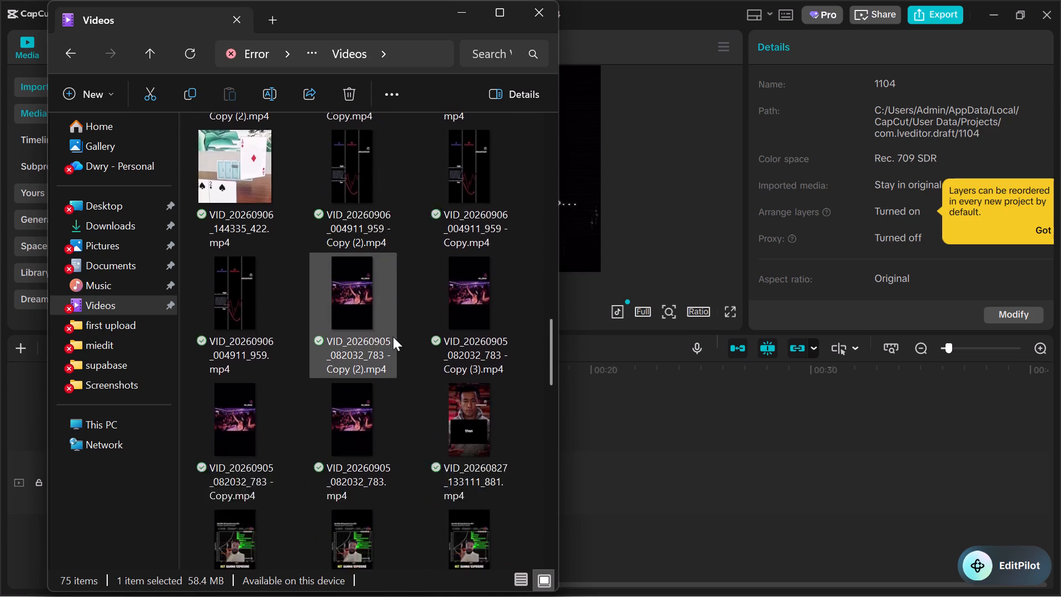
scroll(393, 337, "down", 2)
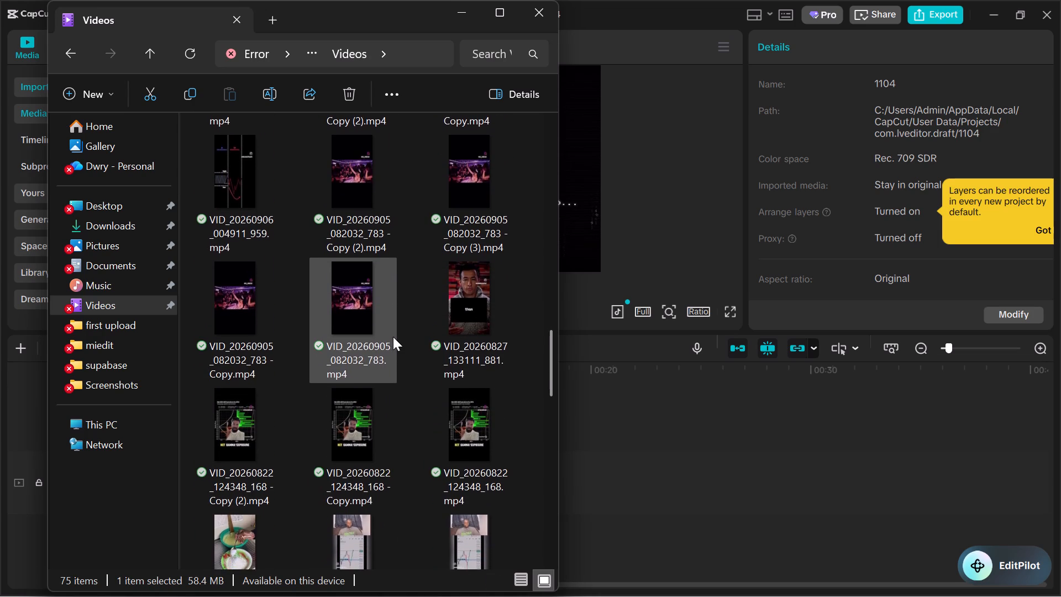
scroll(393, 337, "down", 1)
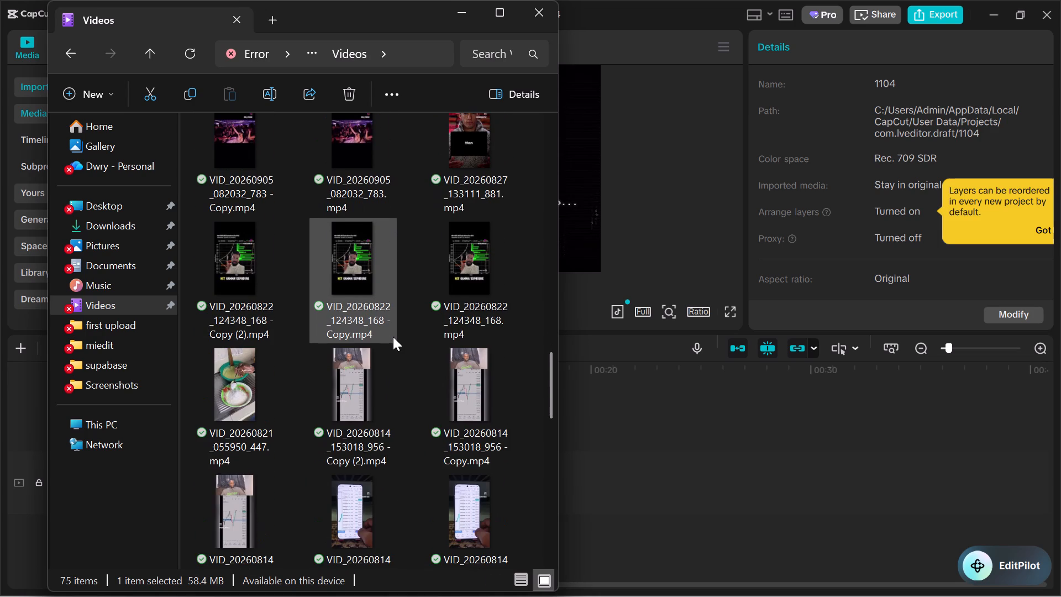
Preview VID_20260905_082032_783.mp4 from the Videos folder in the media player, and close the player when done.
scroll(393, 337, "up", 1)
double_click(347, 243)
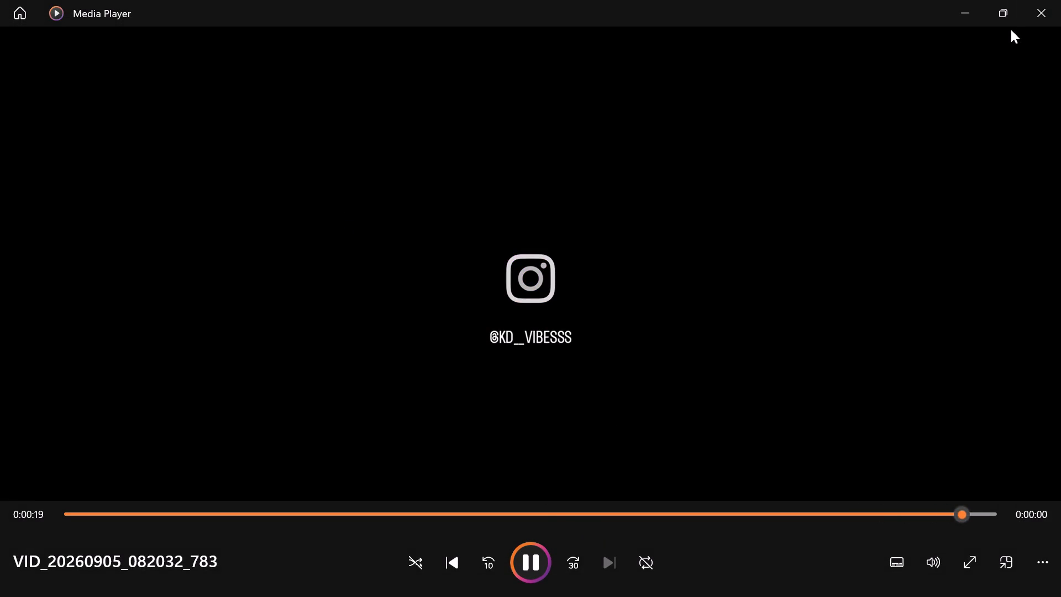
left_click(1030, 19)
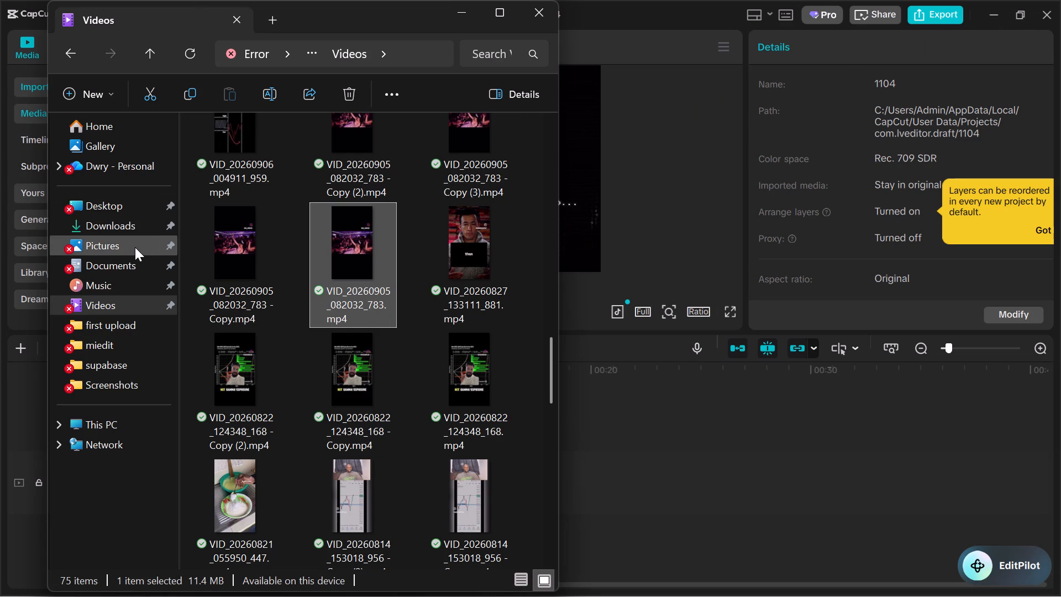
Browse the older recordings in the Videos folder and open VID_20260813_090015_166 - Copy.mp4 for preview.
scroll(135, 247, "up", 3)
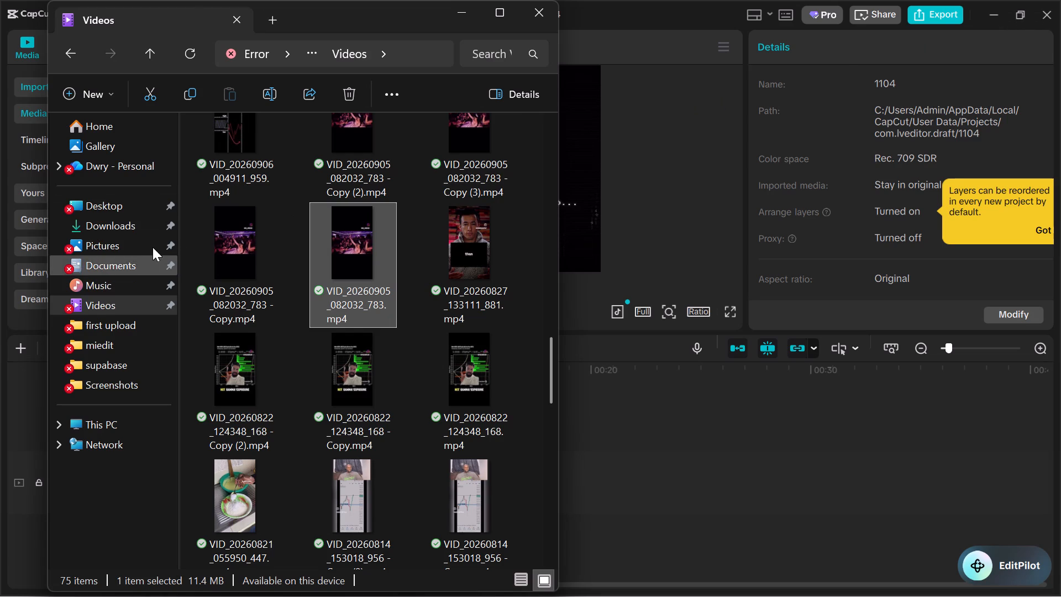
scroll(262, 256, "up", 3)
scroll(262, 256, "down", 6)
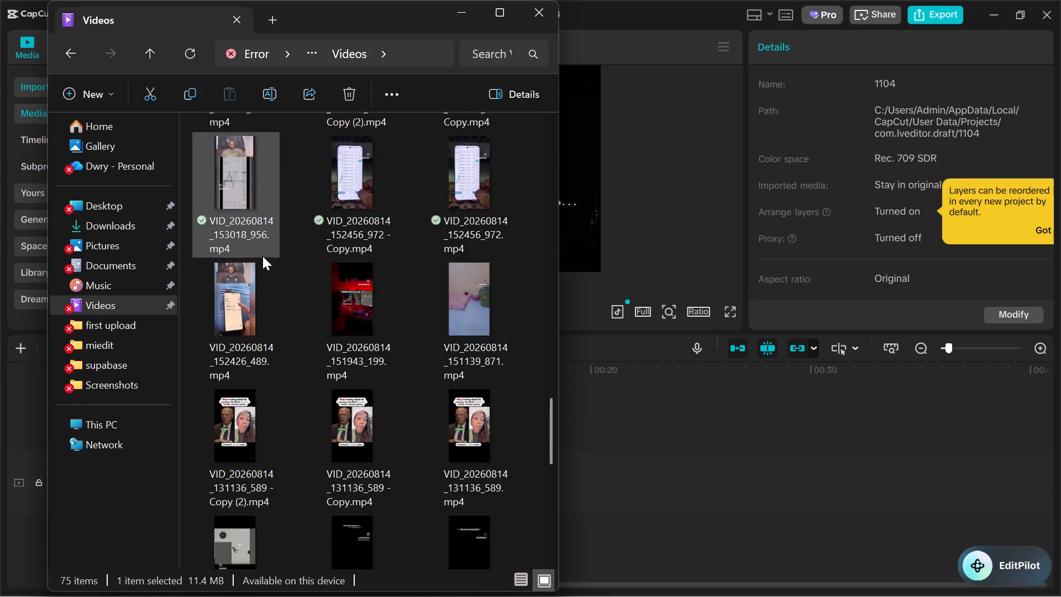
scroll(262, 256, "down", 3)
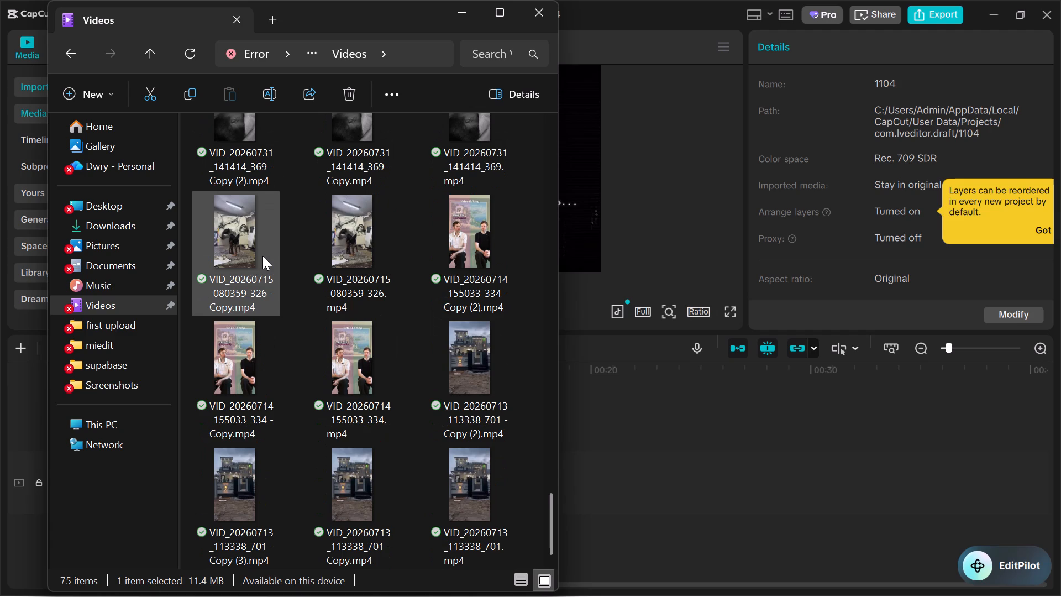
scroll(262, 256, "up", 4)
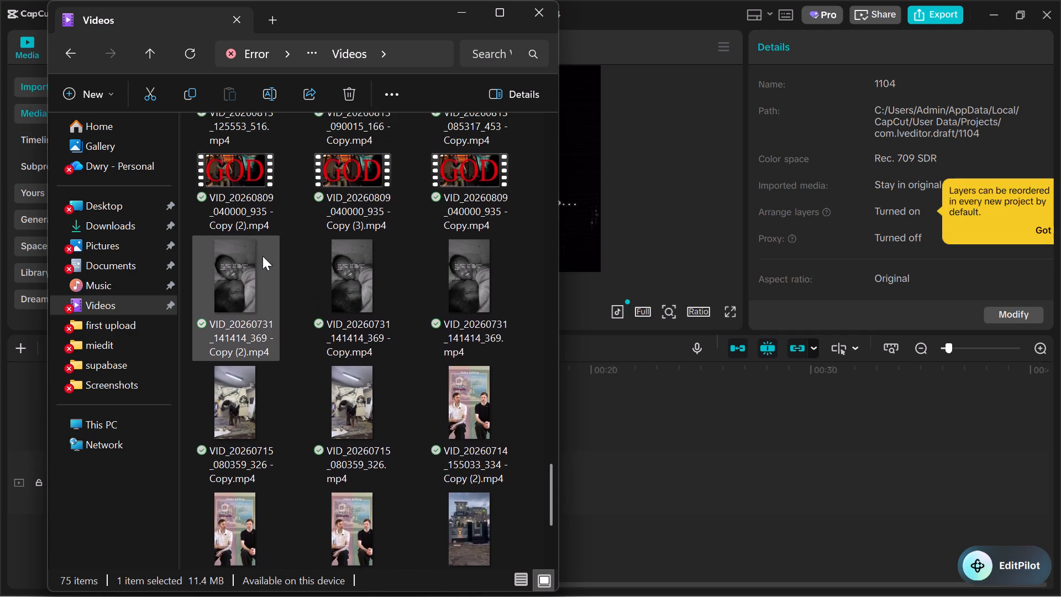
scroll(262, 256, "up", 3)
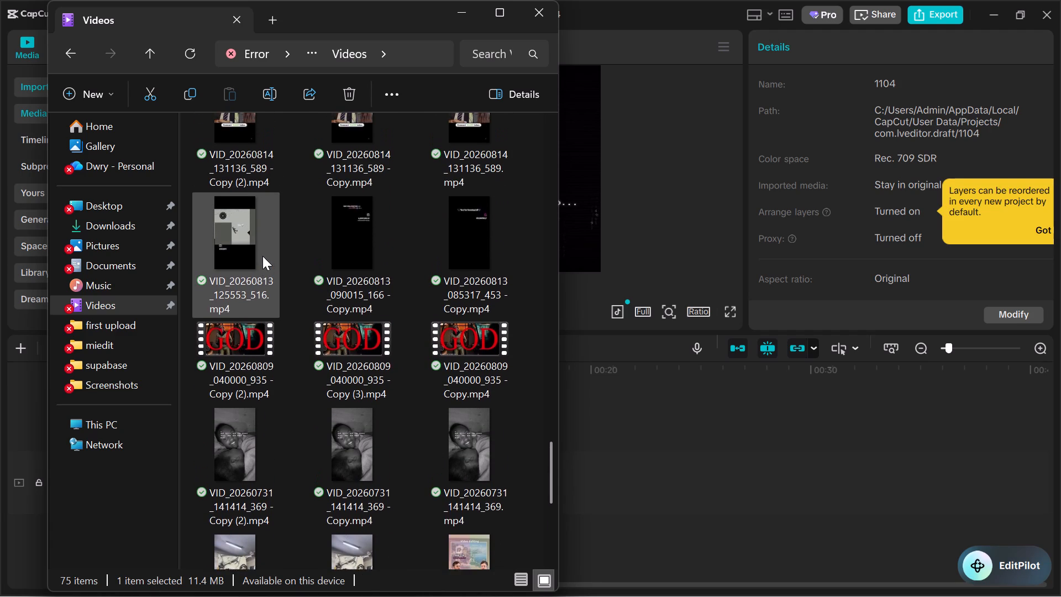
scroll(262, 256, "up", 1)
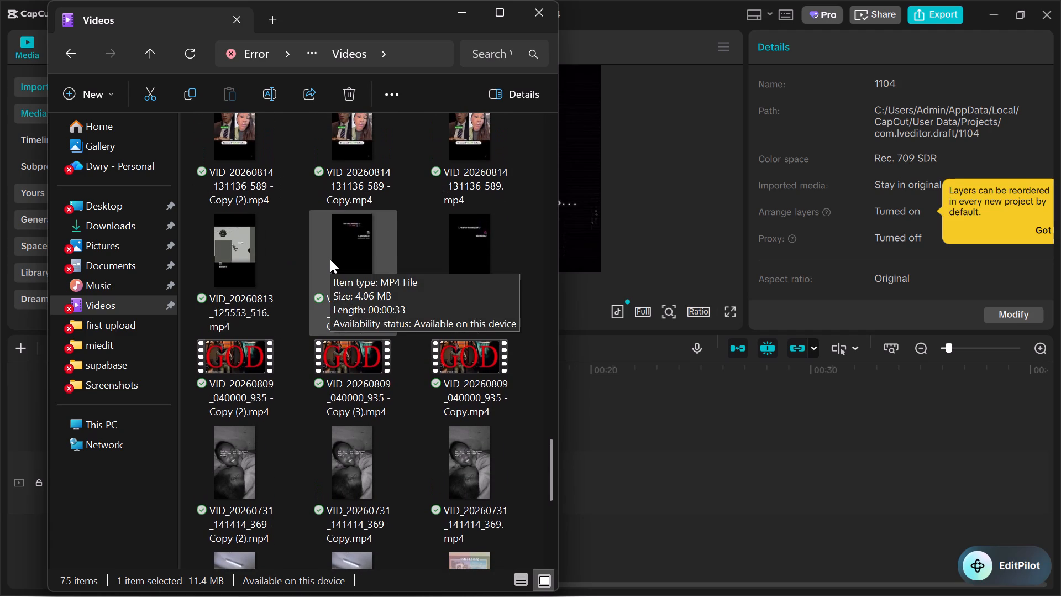
left_click(330, 259)
double_click(330, 259)
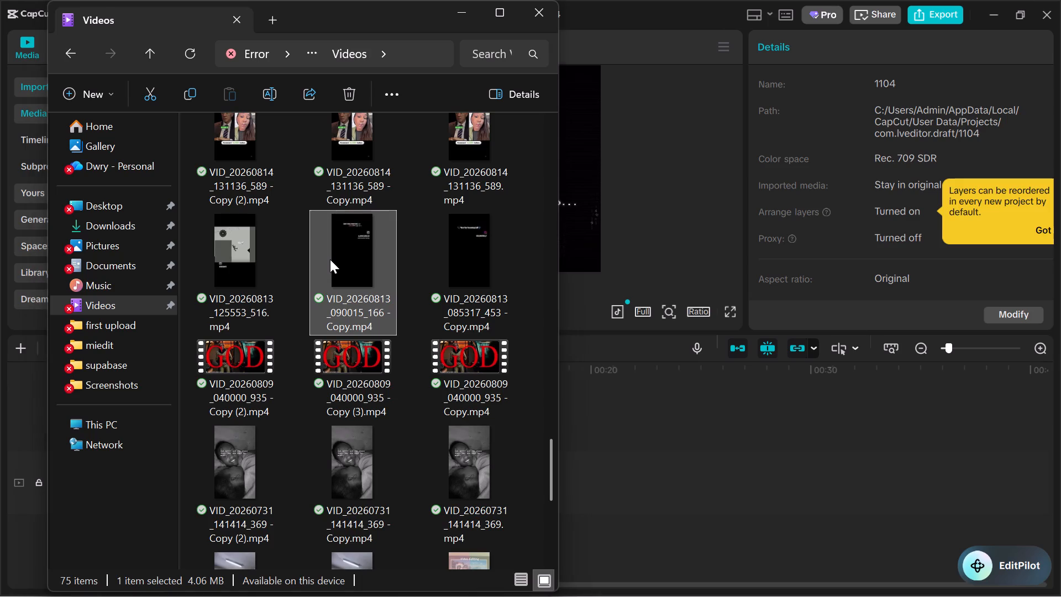
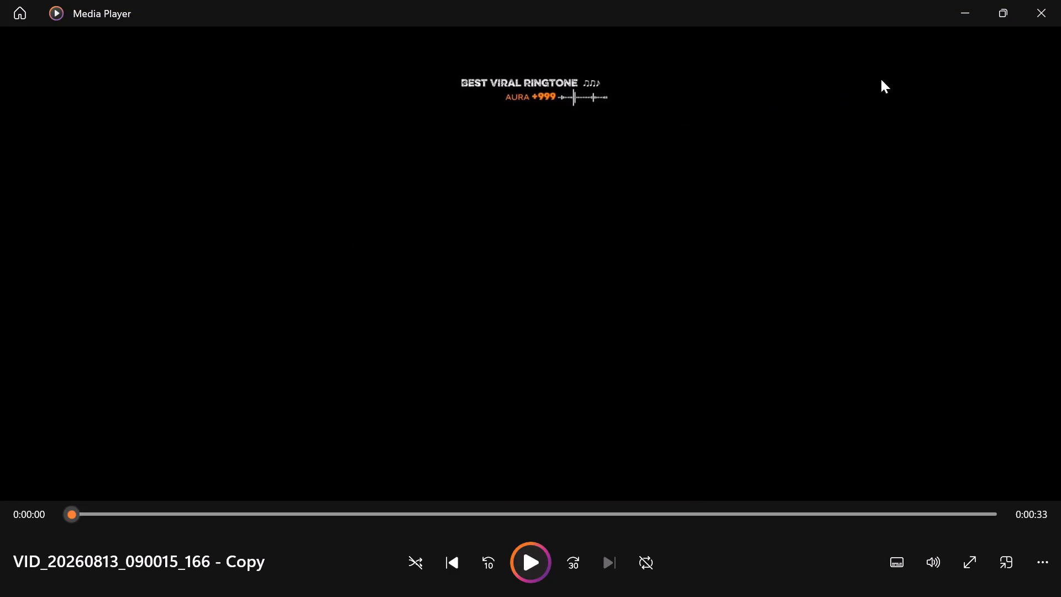
Close the media player preview of VID_20260813_090015_166 - Copy and switch back to the CapCut project 1104.
left_click(1031, 25)
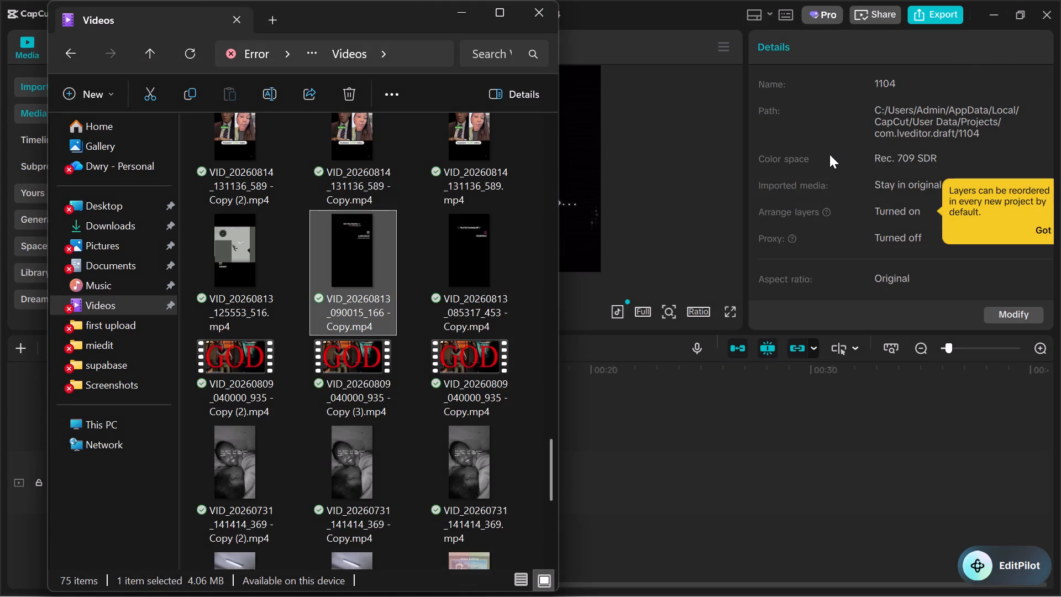
left_click(695, 160)
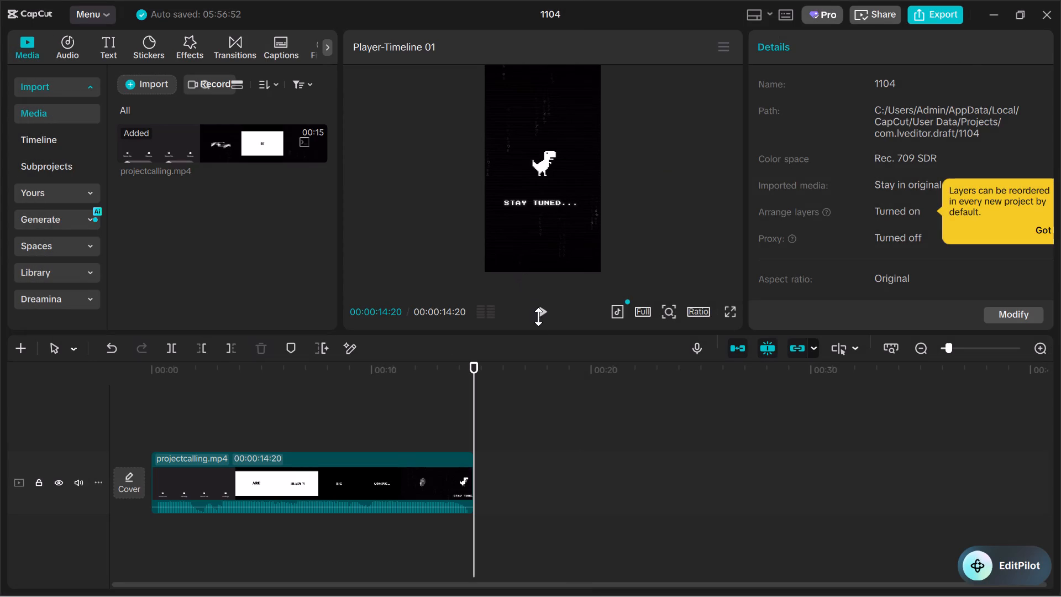
Replay the projectcalling.mp4 clip from its start and examine its opening seconds in finer detail on the timeline.
left_click(545, 305)
left_click(540, 320)
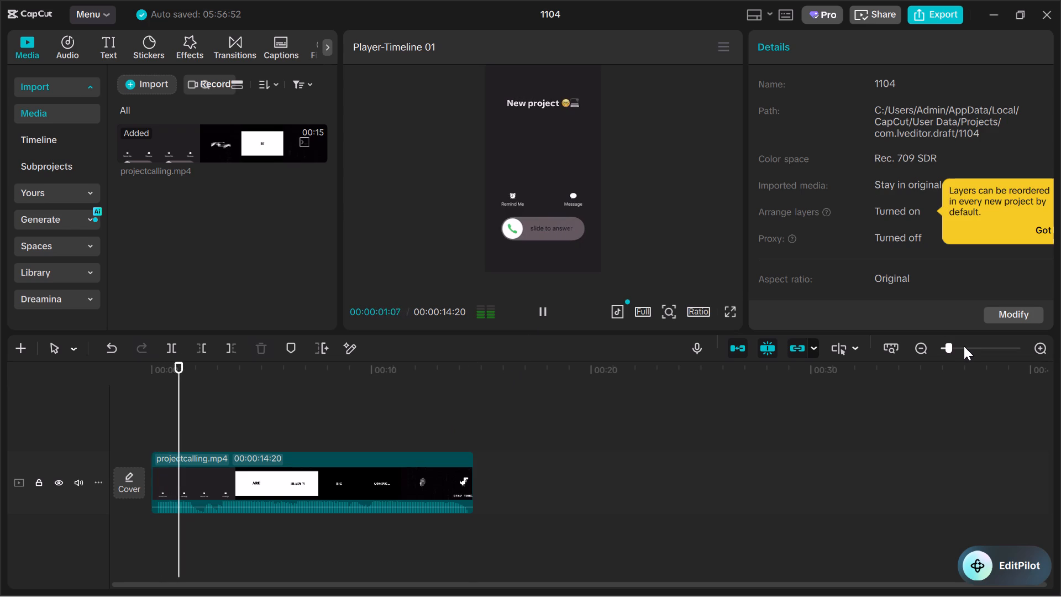
left_click(964, 346)
left_click(981, 346)
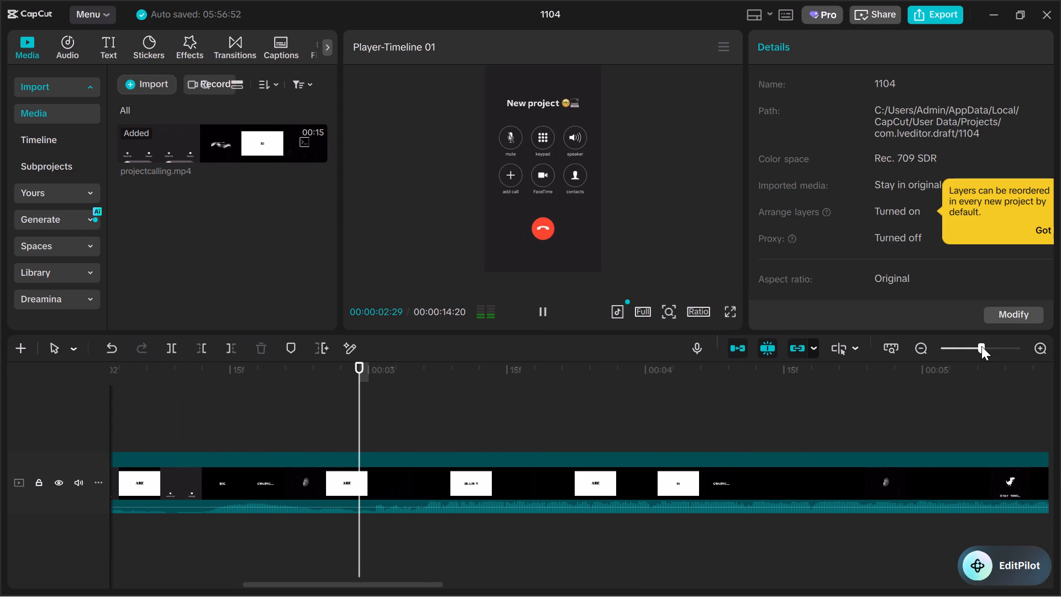
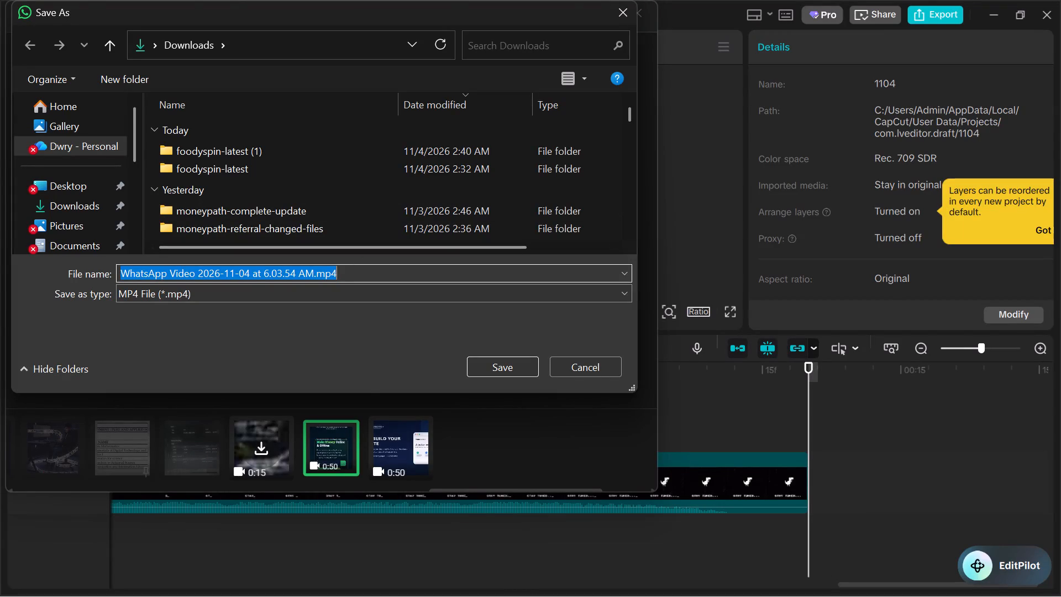
Replace the default file name of the WhatsApp video being saved in Downloads with "money path guide".
key("BackSpace")
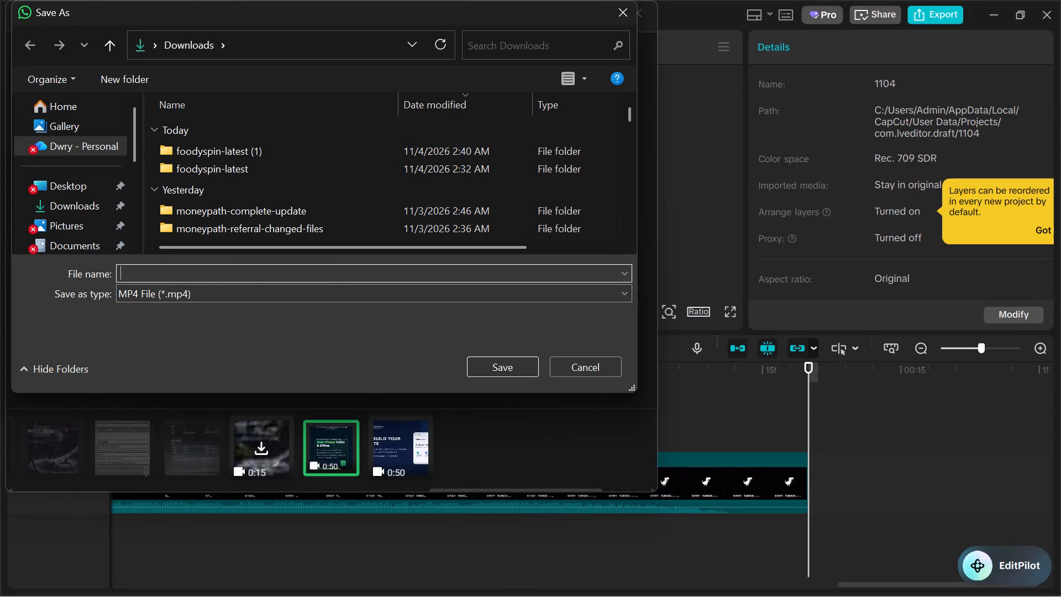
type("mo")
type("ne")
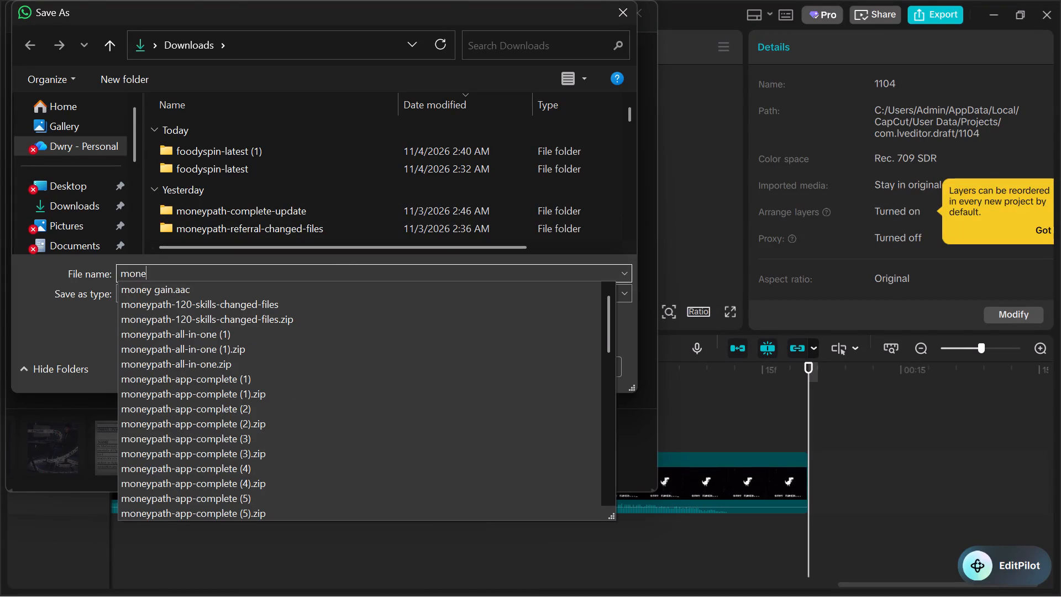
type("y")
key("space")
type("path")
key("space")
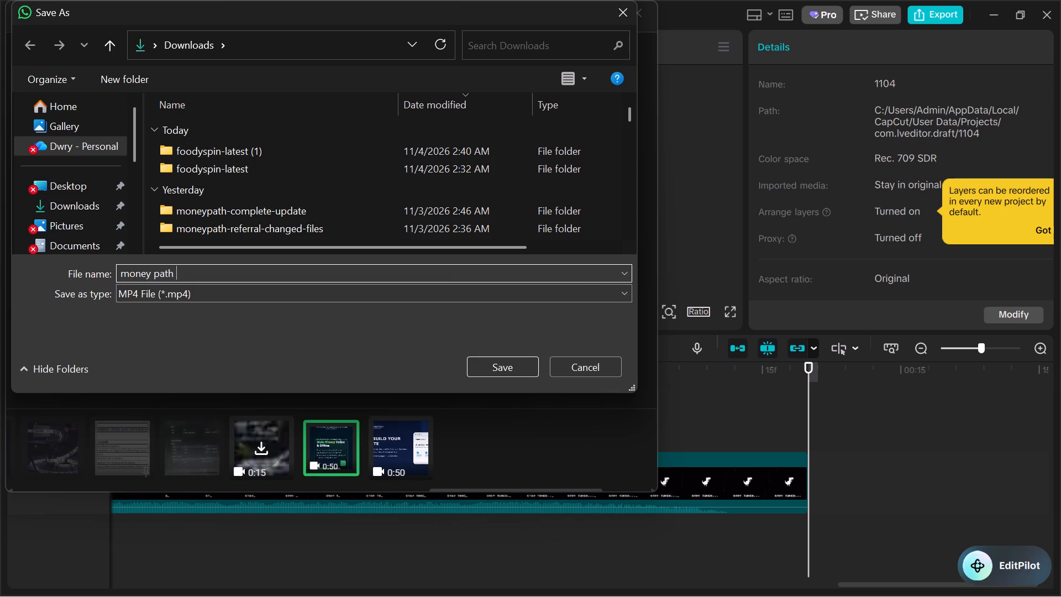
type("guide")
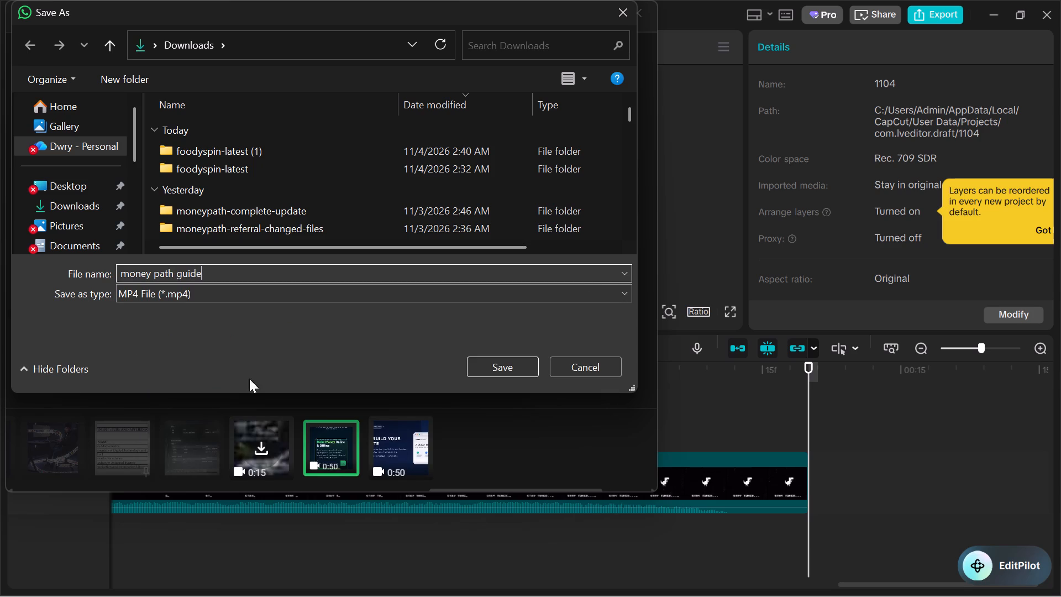
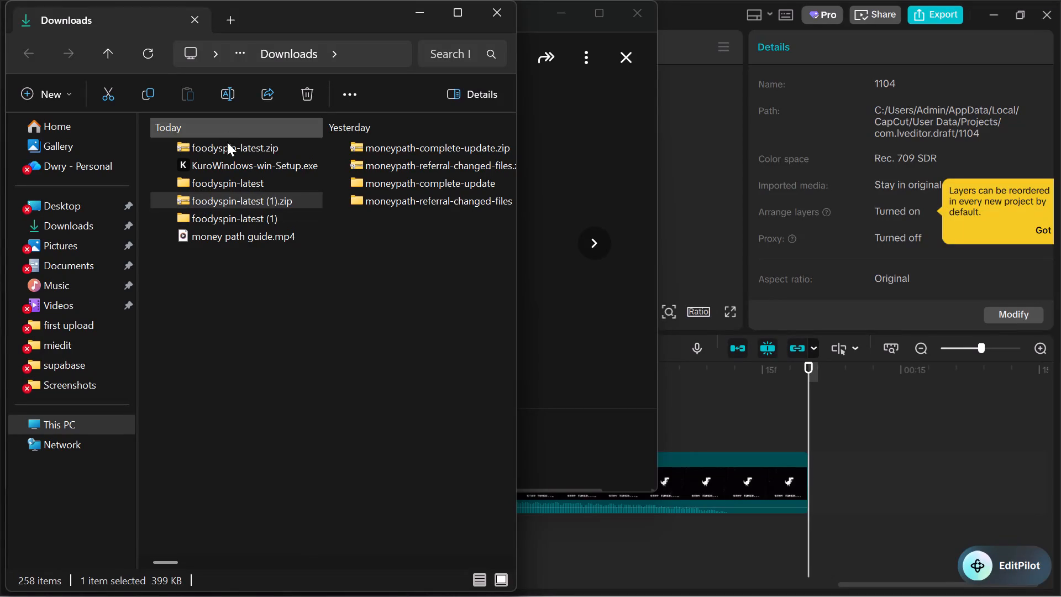
Move money path guide.mp4 from the Downloads folder into the Videos folder.
left_click_drag(226, 243, 98, 308)
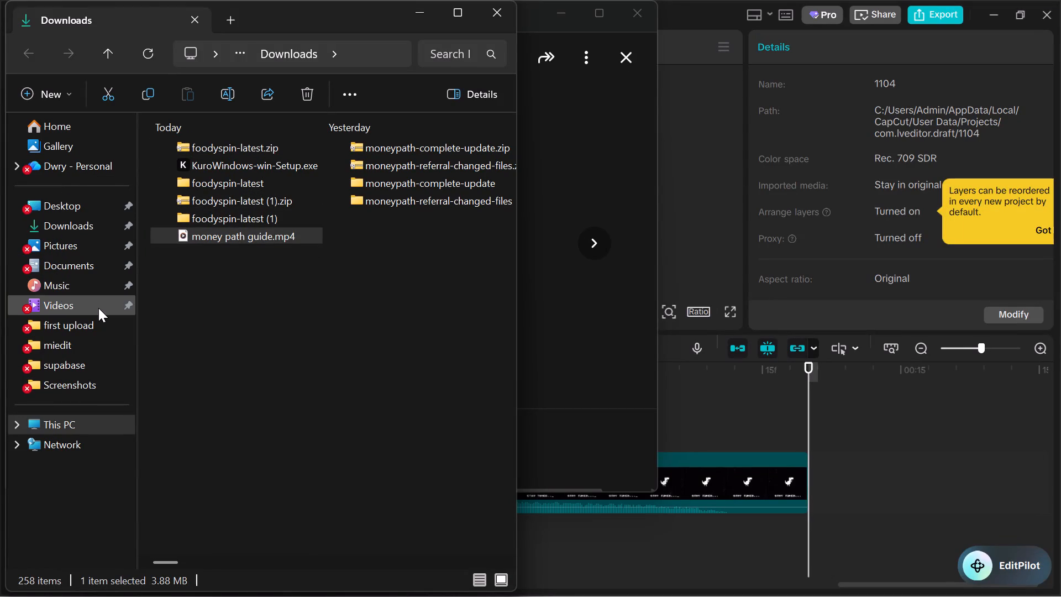
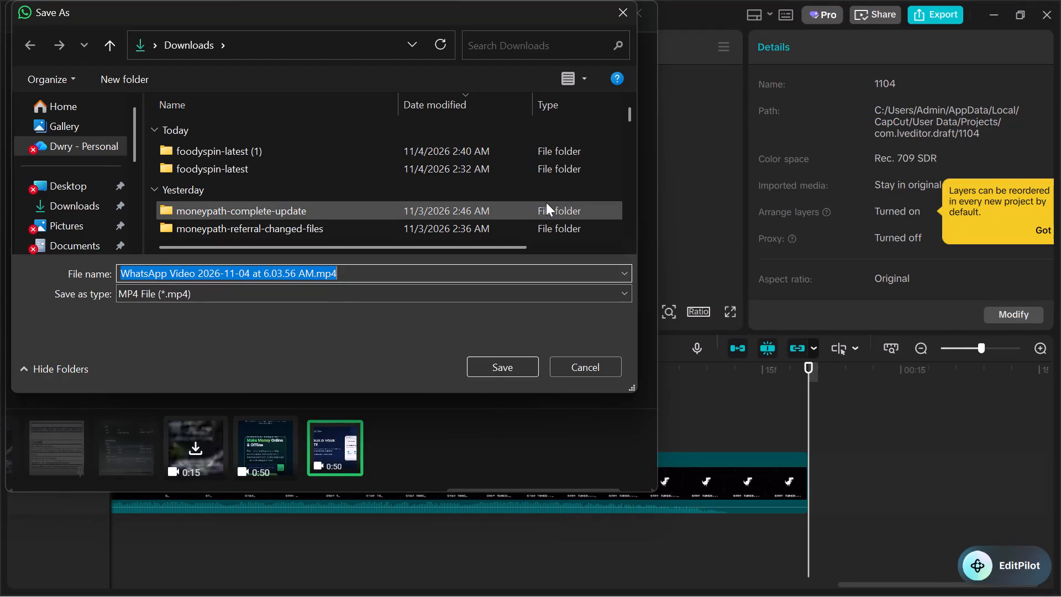
Save the selected WhatsApp video in the Downloads folder as an MP4 file named "website build advert".
type("website bui")
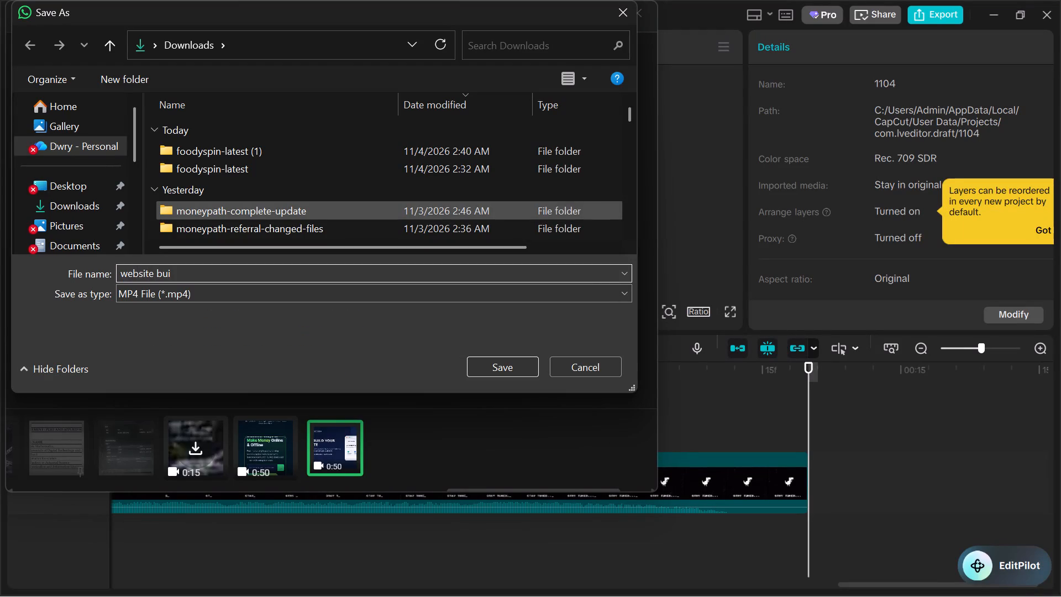
type("ld a")
type("dvert")
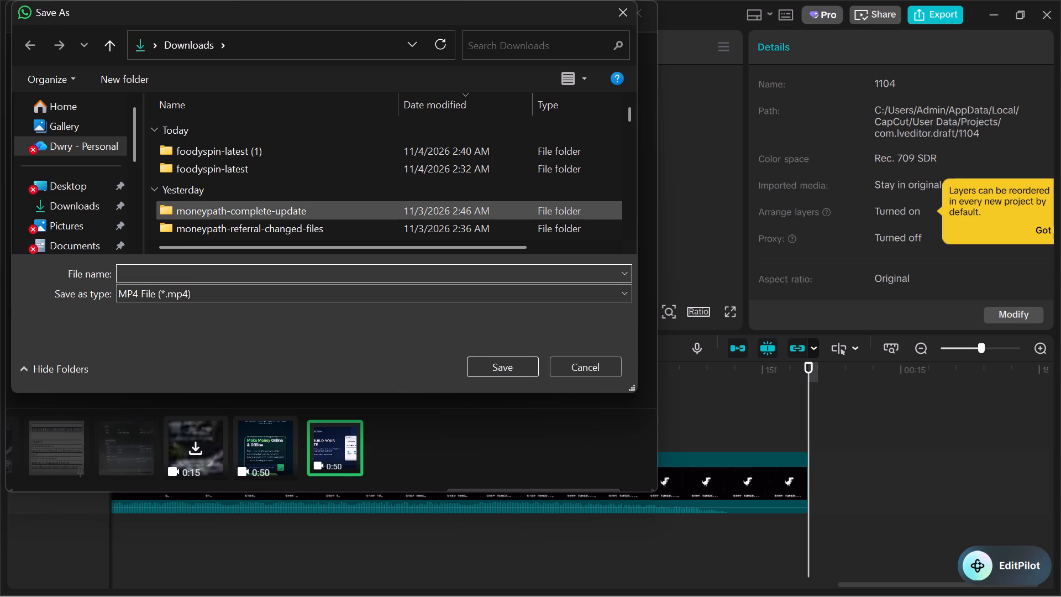
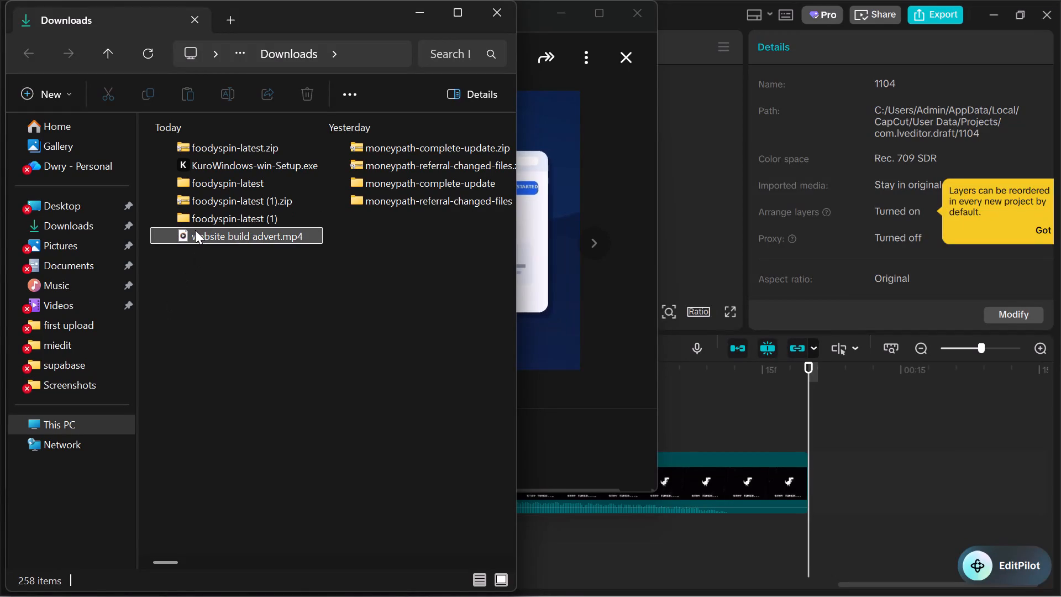
Move "website build advert.mp4" from the Downloads folder to the Videos folder.
left_click_drag(195, 232, 102, 306)
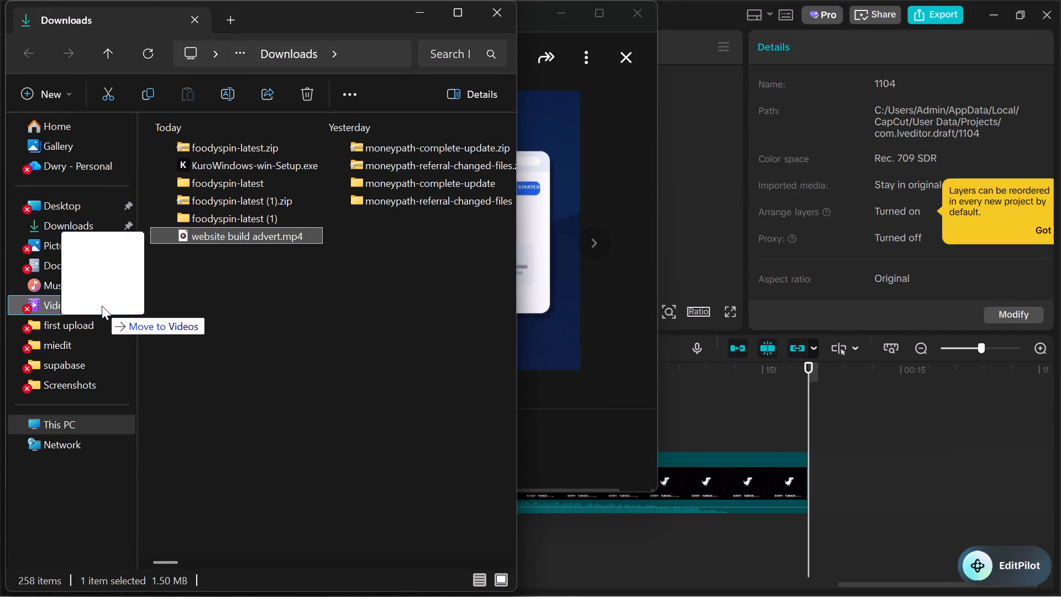
left_click_drag(102, 306, 82, 302)
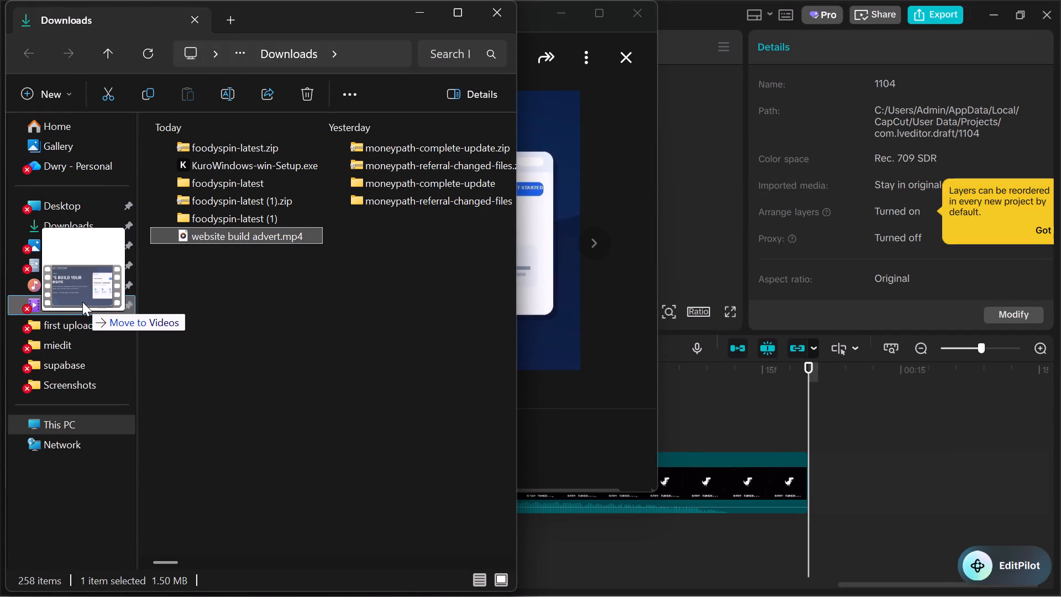
left_click_drag(82, 302, 83, 302)
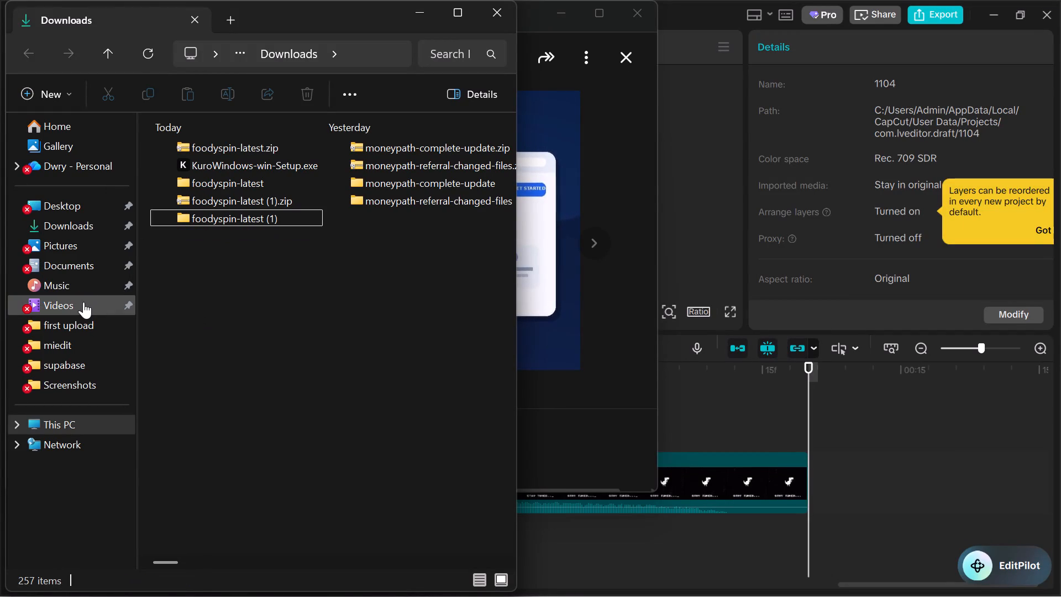
left_click(416, 0)
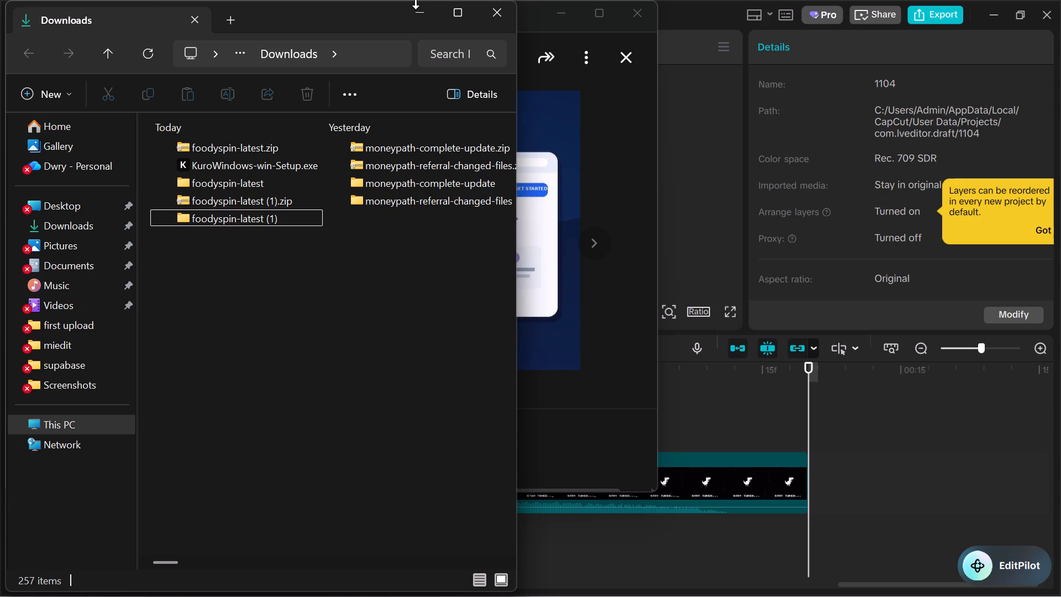
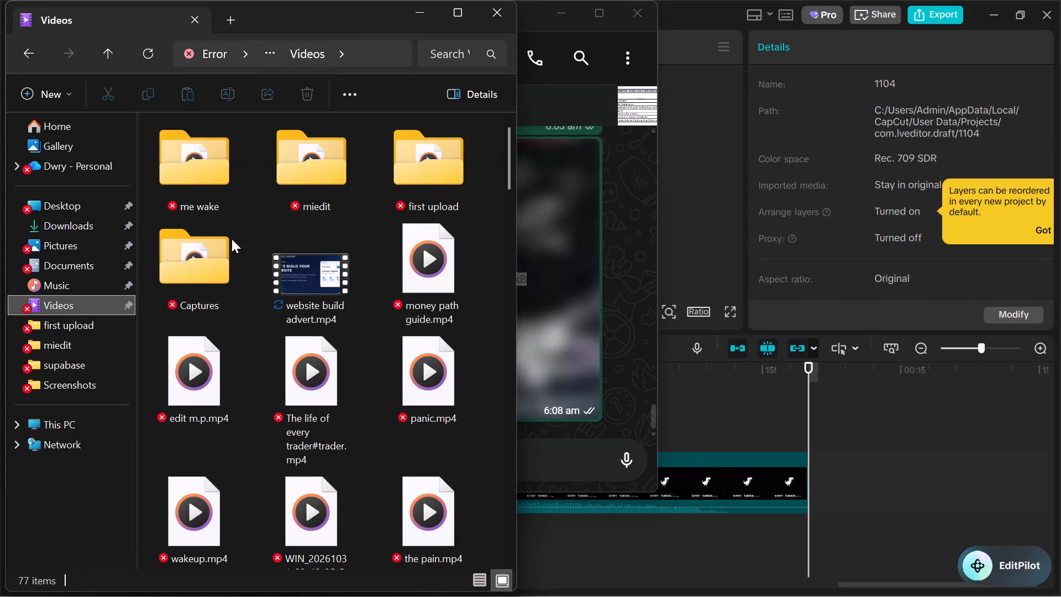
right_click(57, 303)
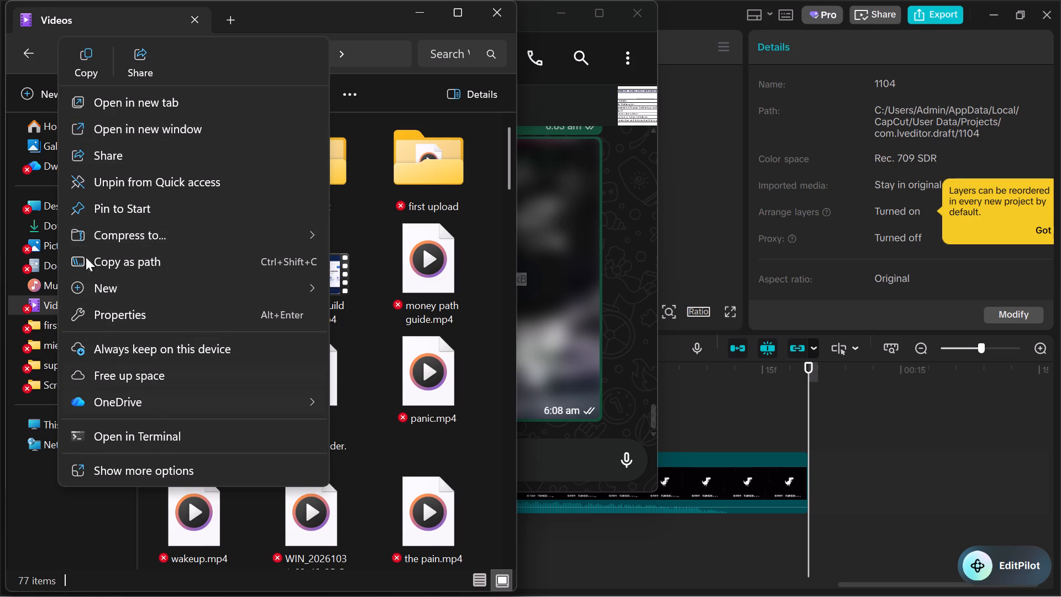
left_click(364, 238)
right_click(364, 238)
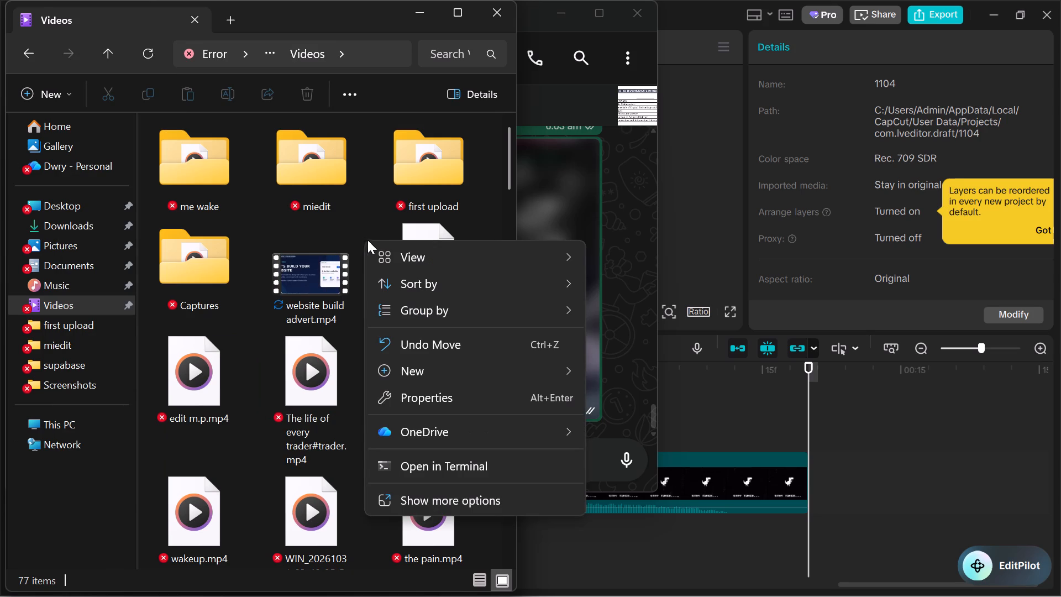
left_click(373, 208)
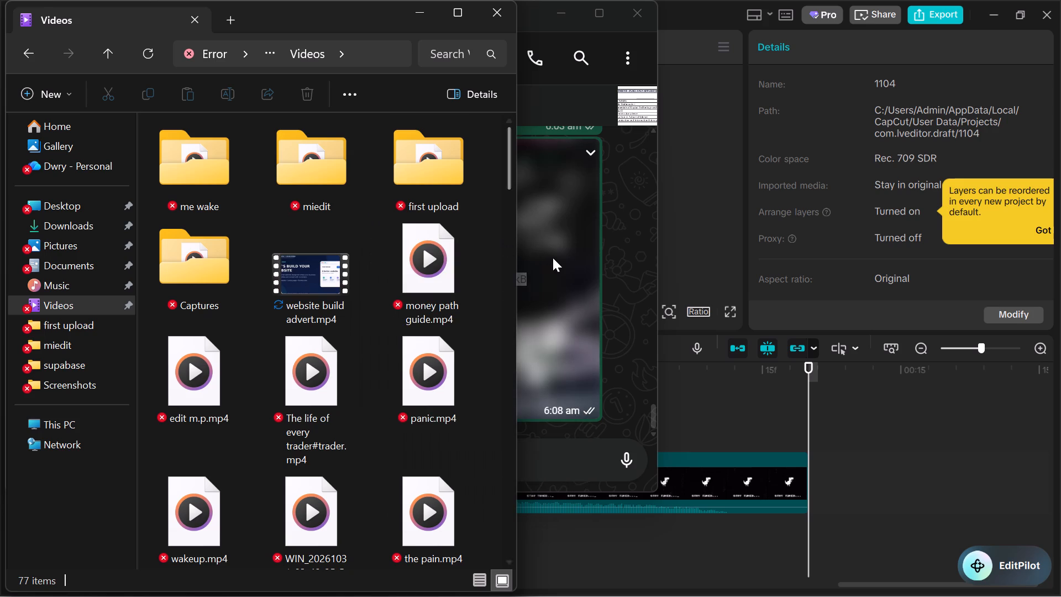
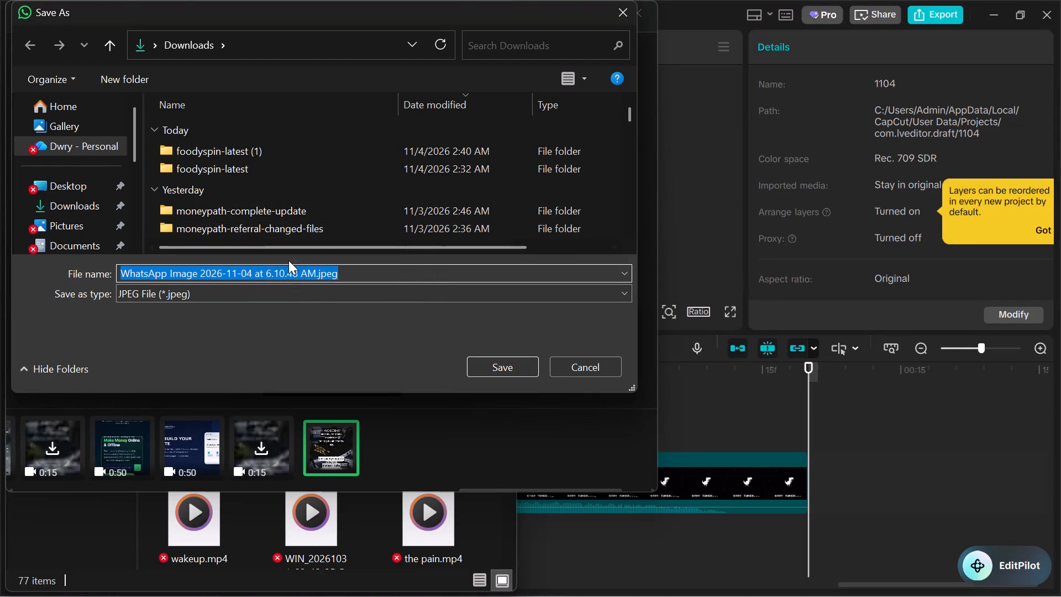
Save the WhatsApp image to the Downloads folder as a JPEG file named cover pic.
type("cover pic")
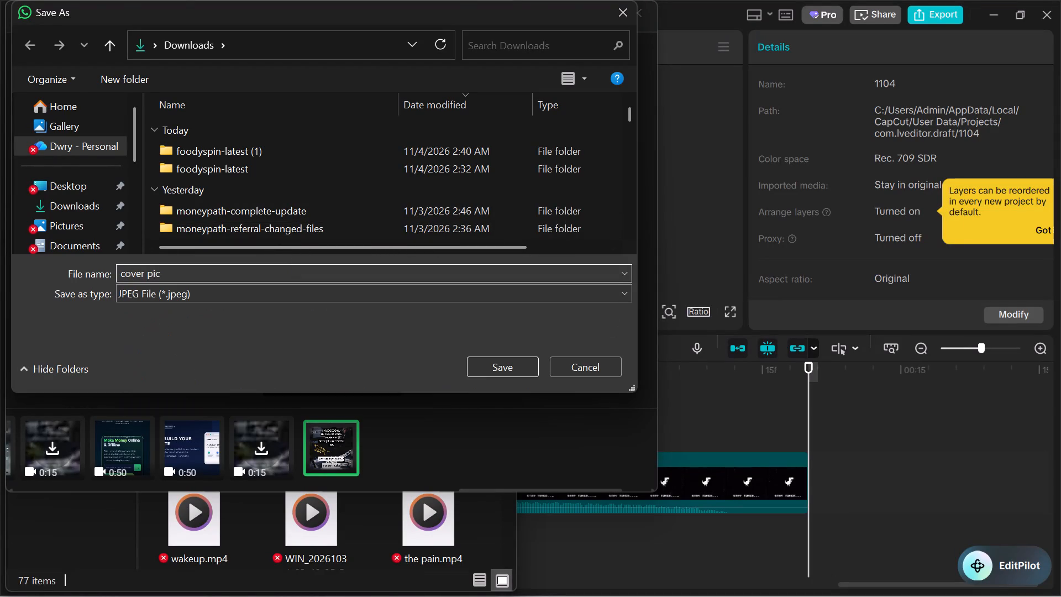
left_click(487, 354)
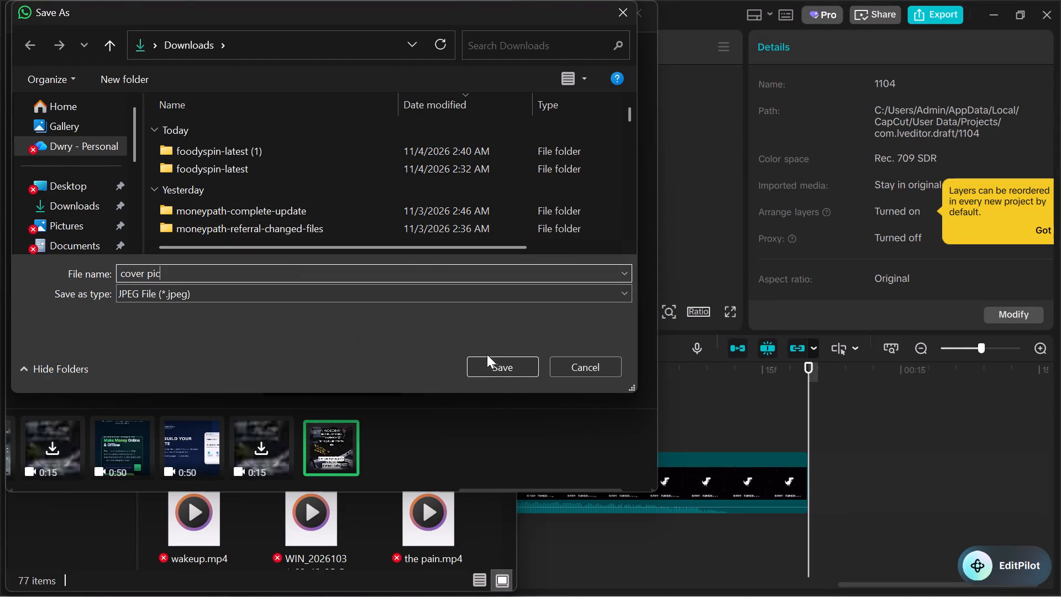
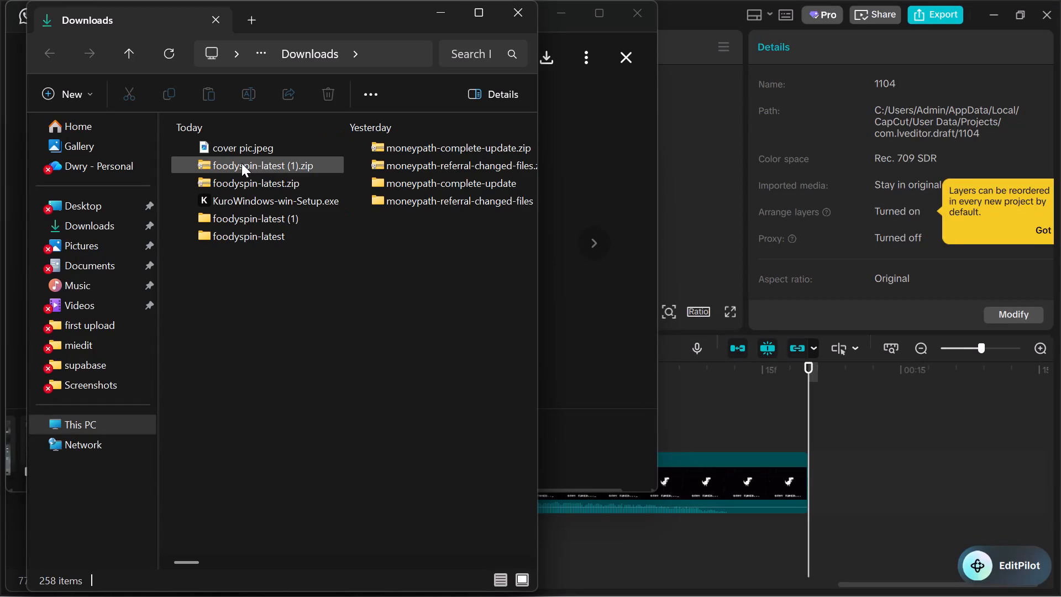
Move the cover pic.jpeg file from the Downloads folder into the Pictures folder.
left_click_drag(240, 151, 89, 250)
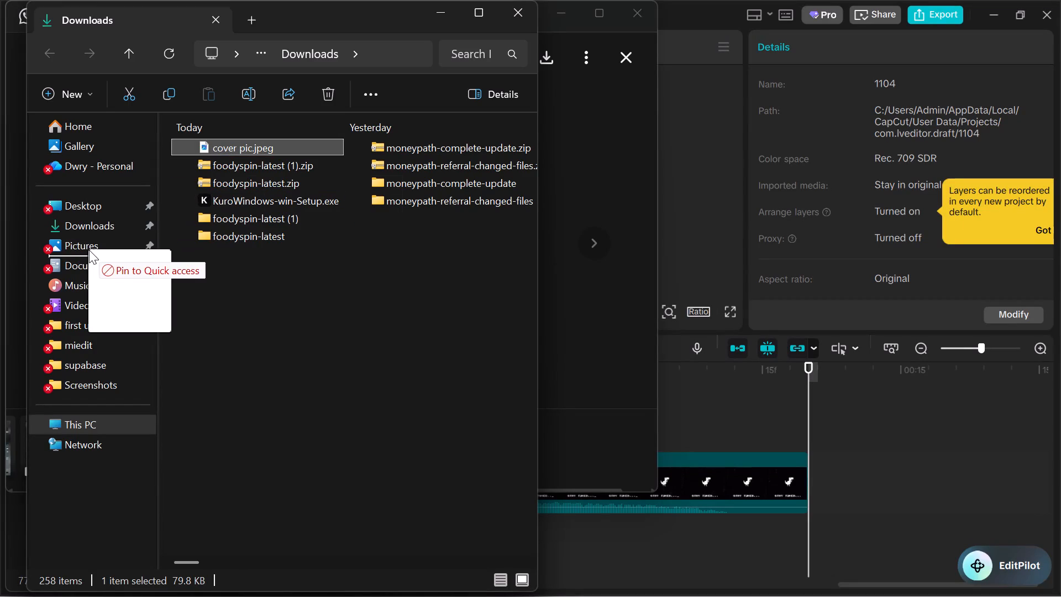
left_click_drag(89, 250, 90, 246)
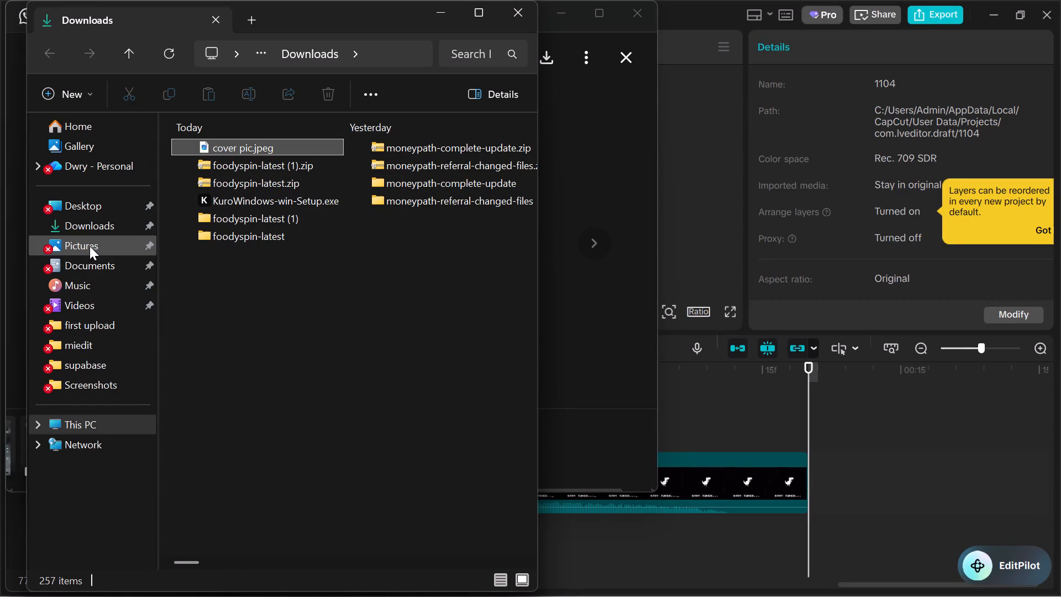
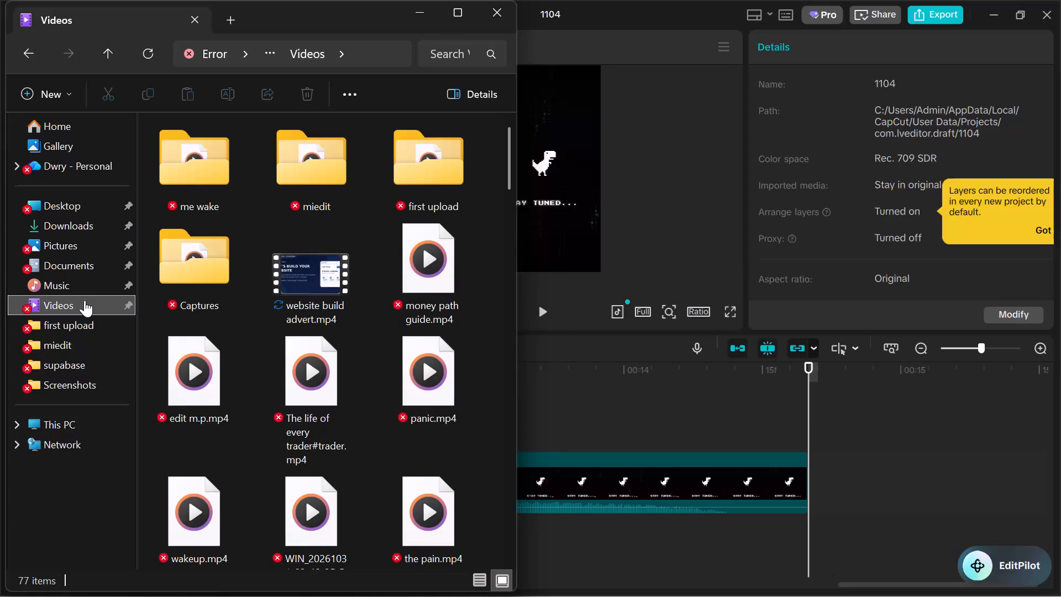
Add money path guide.mp4 from the Videos folder to the CapCut timeline, on a track above and starting where projectcalling.mp4 ends.
left_click(295, 269)
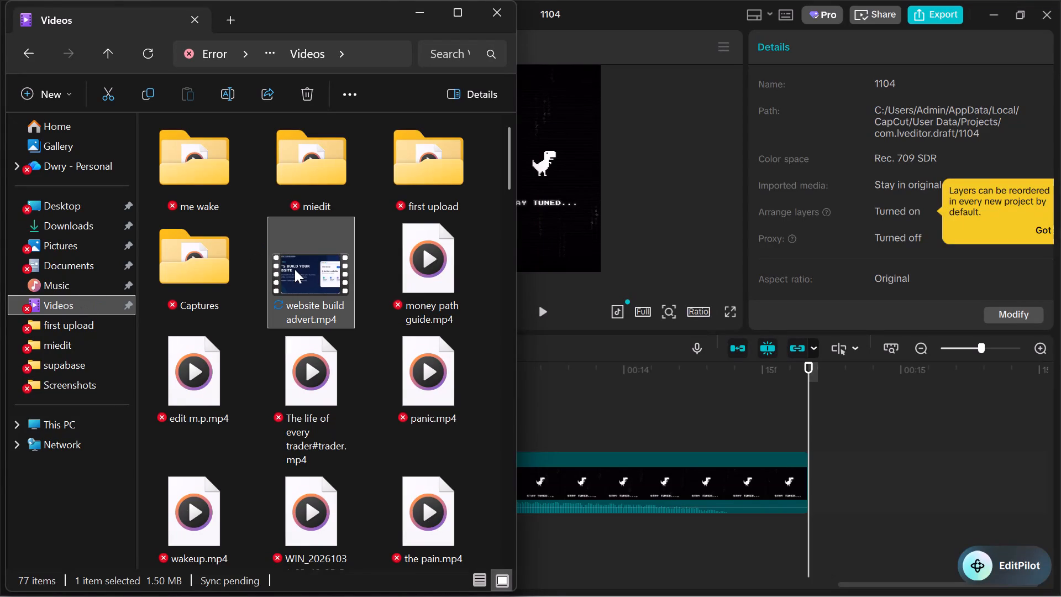
left_click_drag(391, 269, 612, 361)
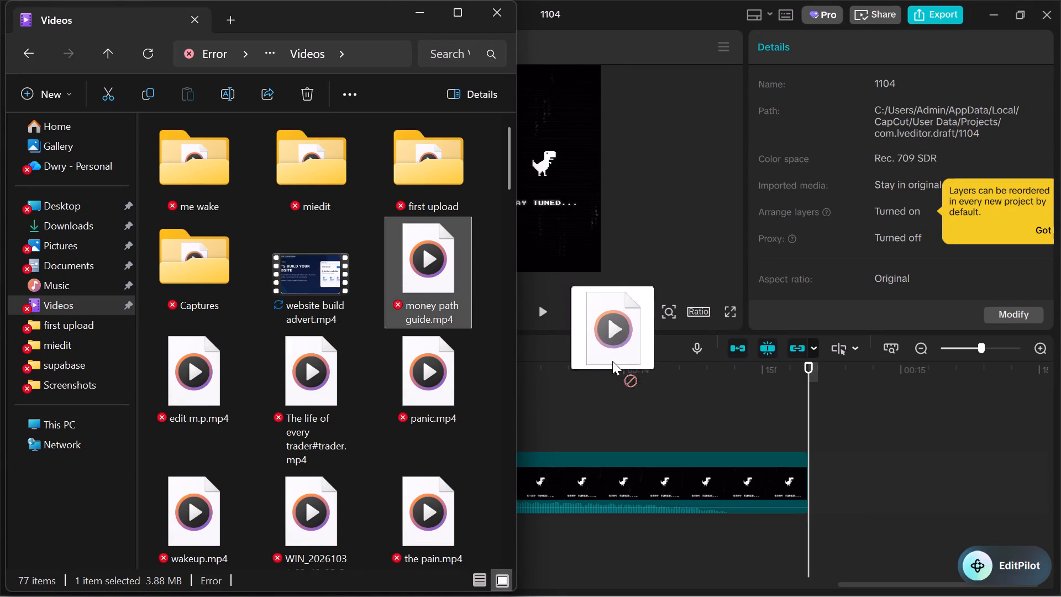
left_click_drag(612, 361, 603, 428)
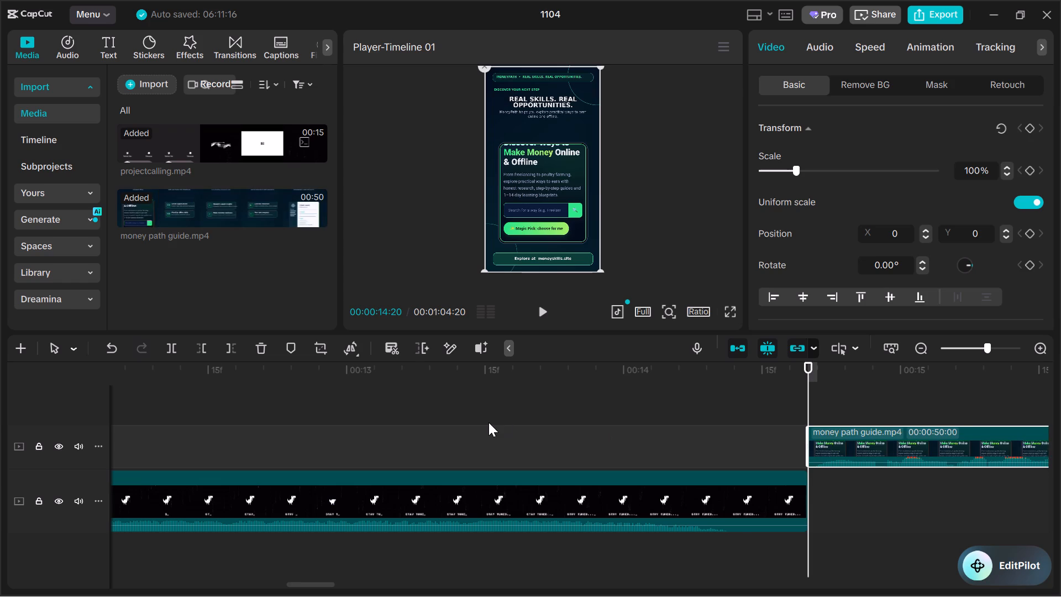
Speed up the money path guide.mp4 clip to 4.13x and play it back.
scroll(489, 422, "right", 2)
scroll(489, 422, "left", 6)
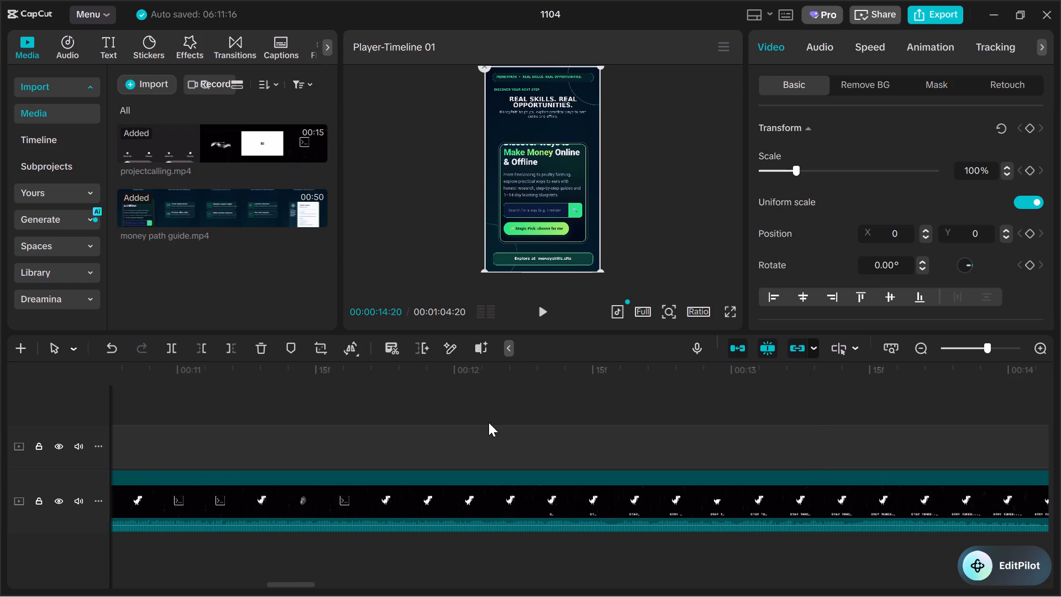
scroll(952, 344, "left", 1)
left_click(943, 343)
left_click(947, 343)
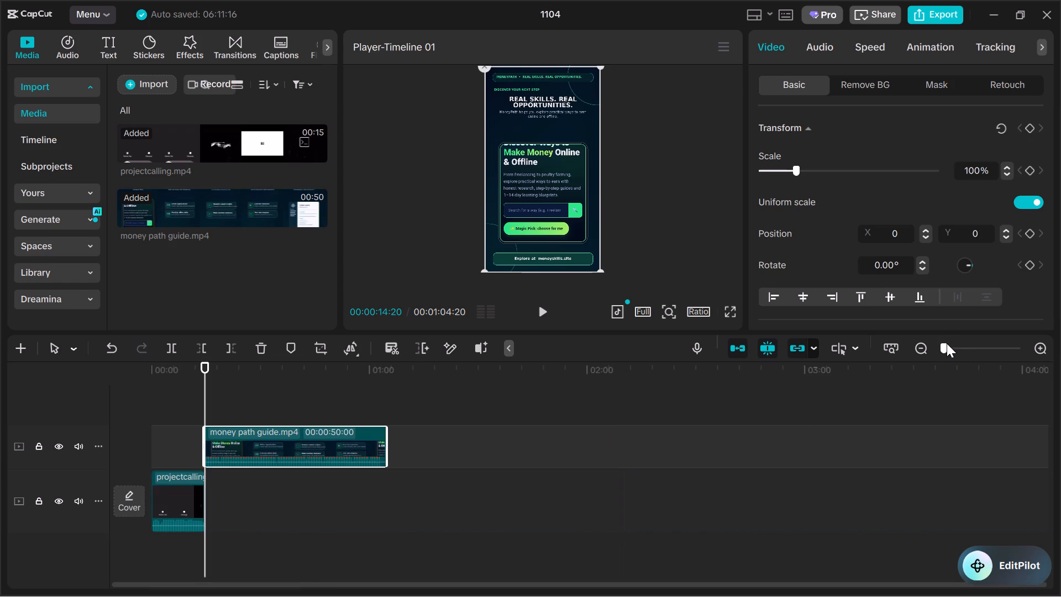
left_click(956, 348)
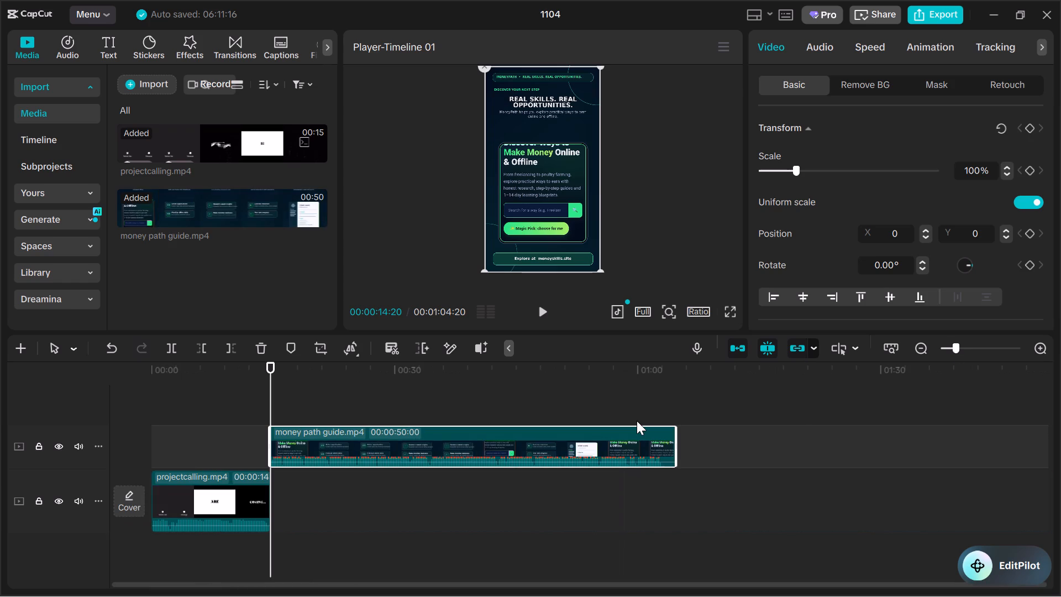
left_click(569, 454)
left_click(885, 49)
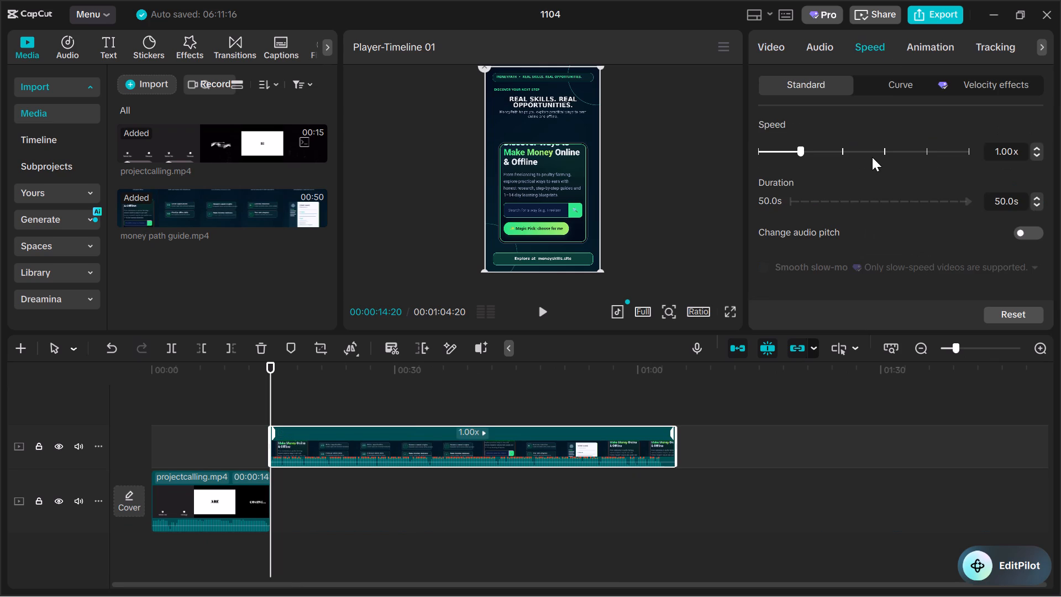
left_click(873, 157)
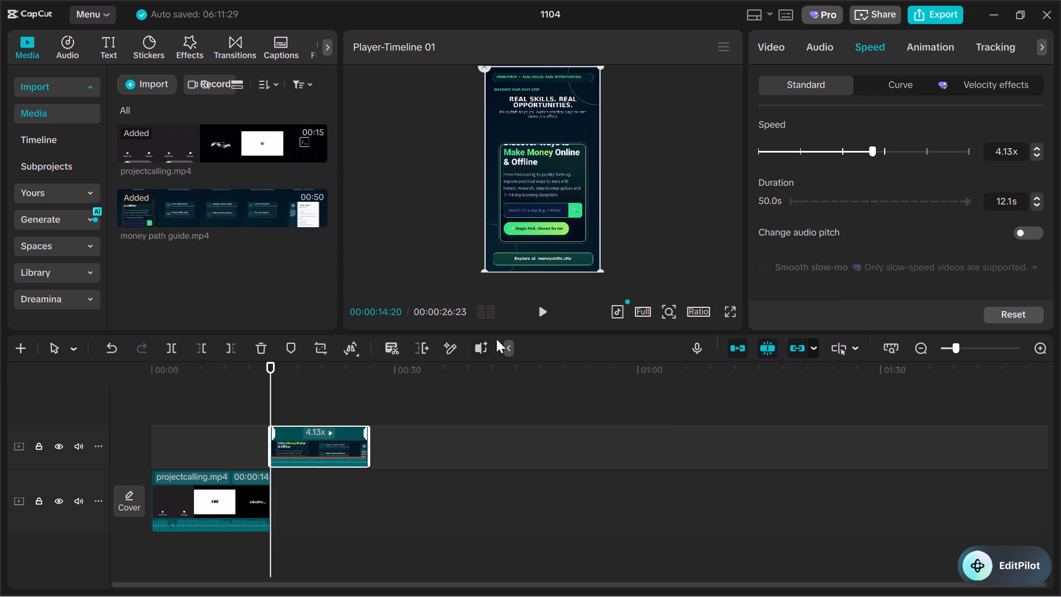
left_click(547, 311)
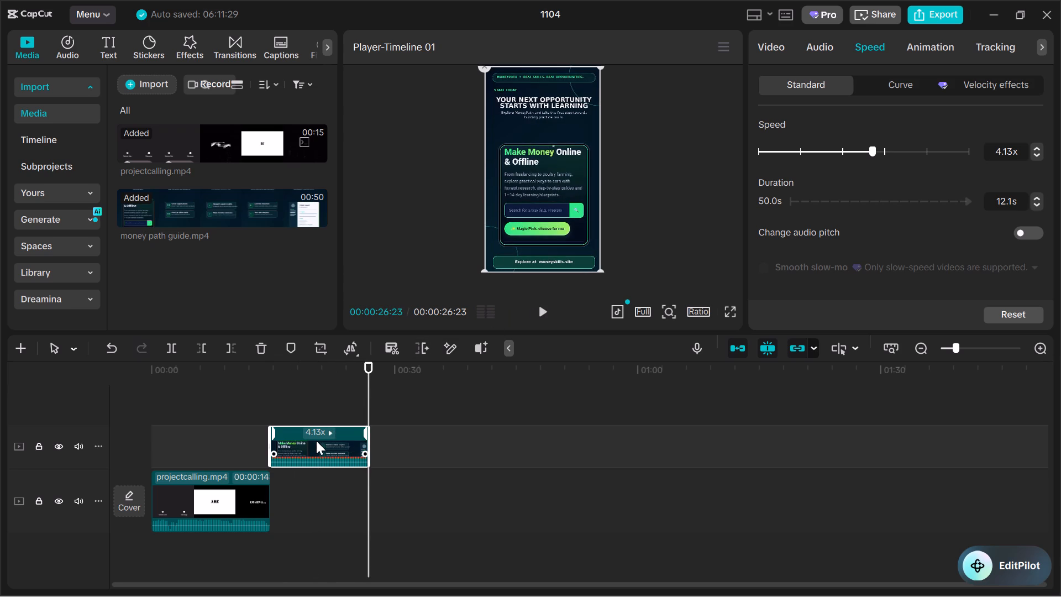
Lower the volume of the money path guide.mp4 clip to -58.1 dB.
left_click(813, 53)
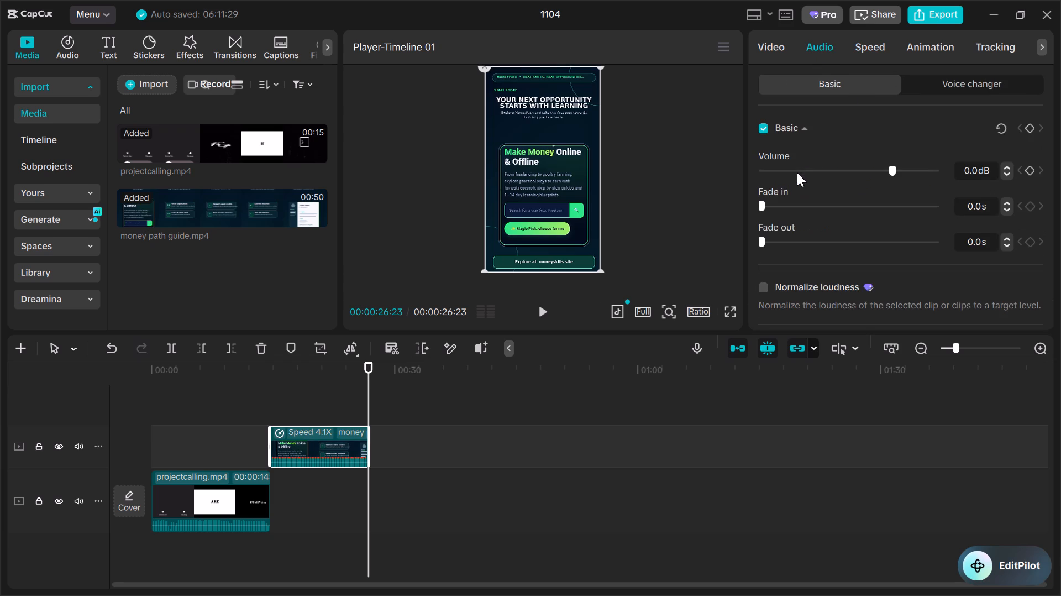
left_click(763, 170)
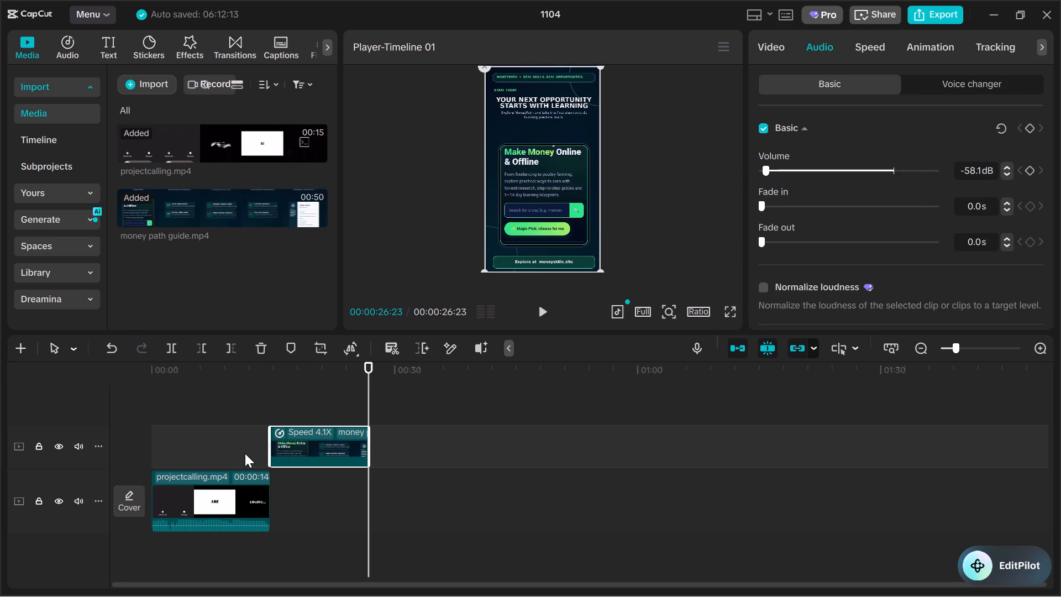
Move the money path guide.mp4 clip earlier, over projectcalling.mp4, so that both clips end together, and preview the result.
left_click_drag(296, 448, 218, 453)
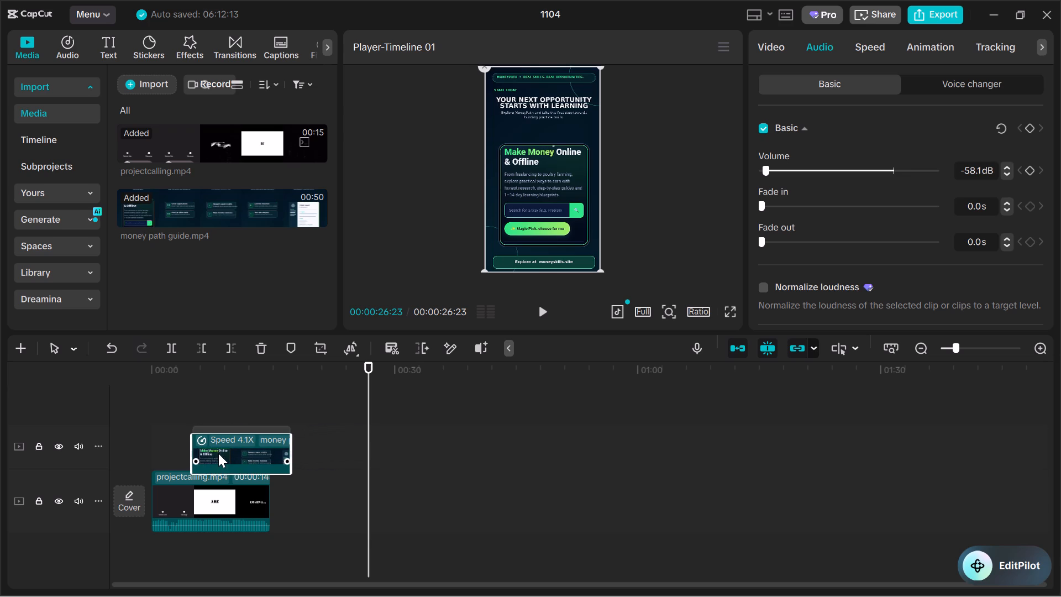
left_click_drag(218, 453, 203, 449)
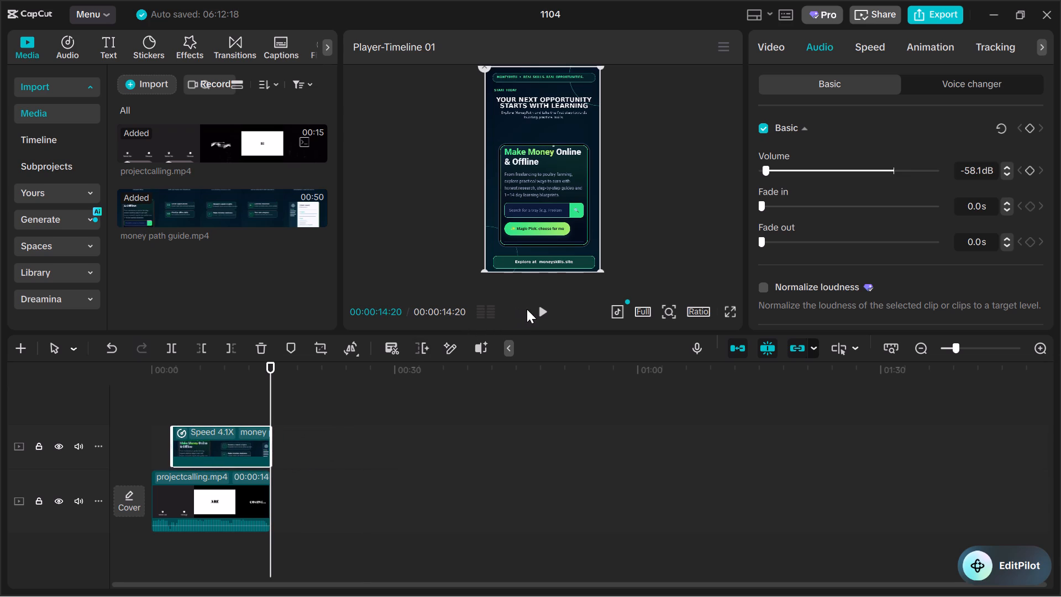
left_click(532, 310)
Start creating a new cover for the video from its last frame.
left_click(138, 496)
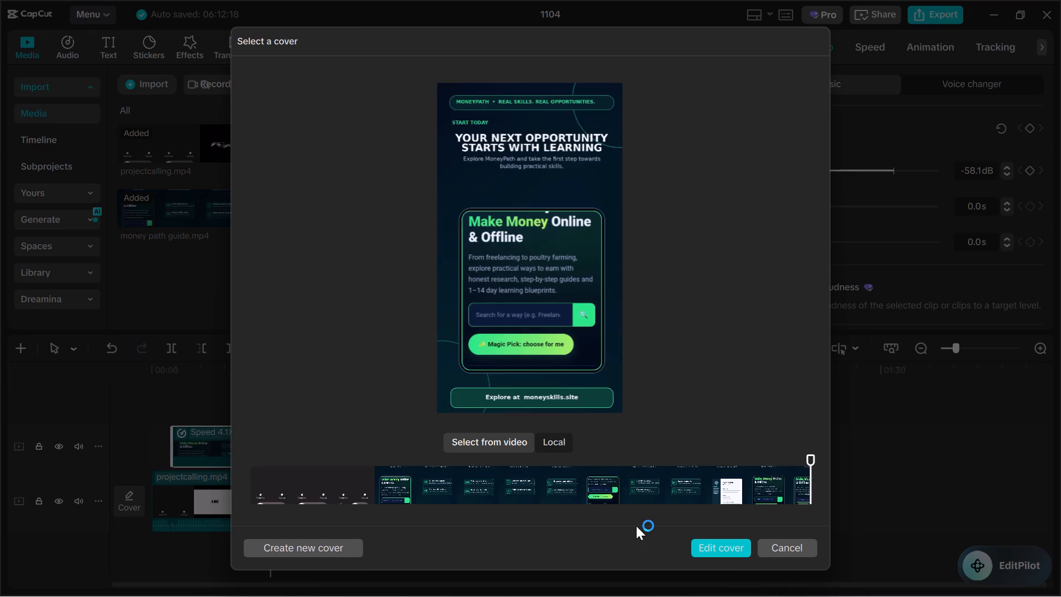
left_click(349, 545)
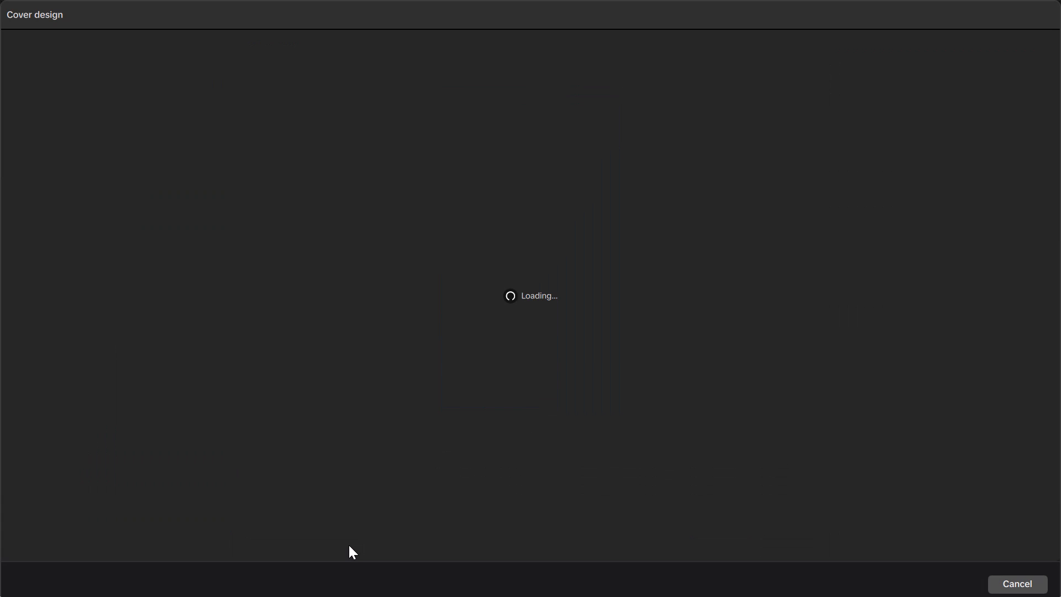
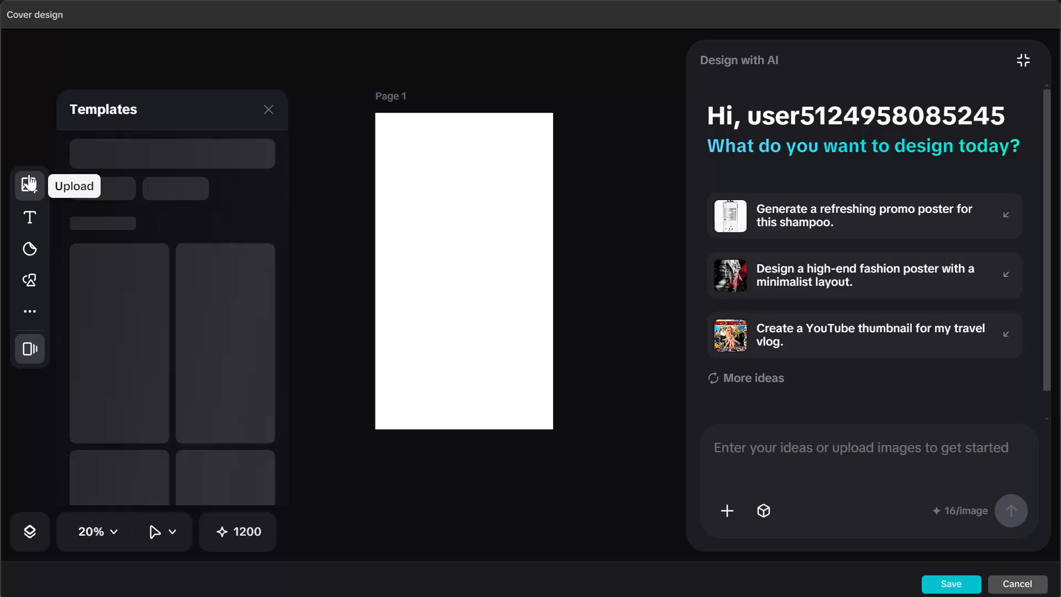
Open the image upload options for the cover design.
left_click(29, 174)
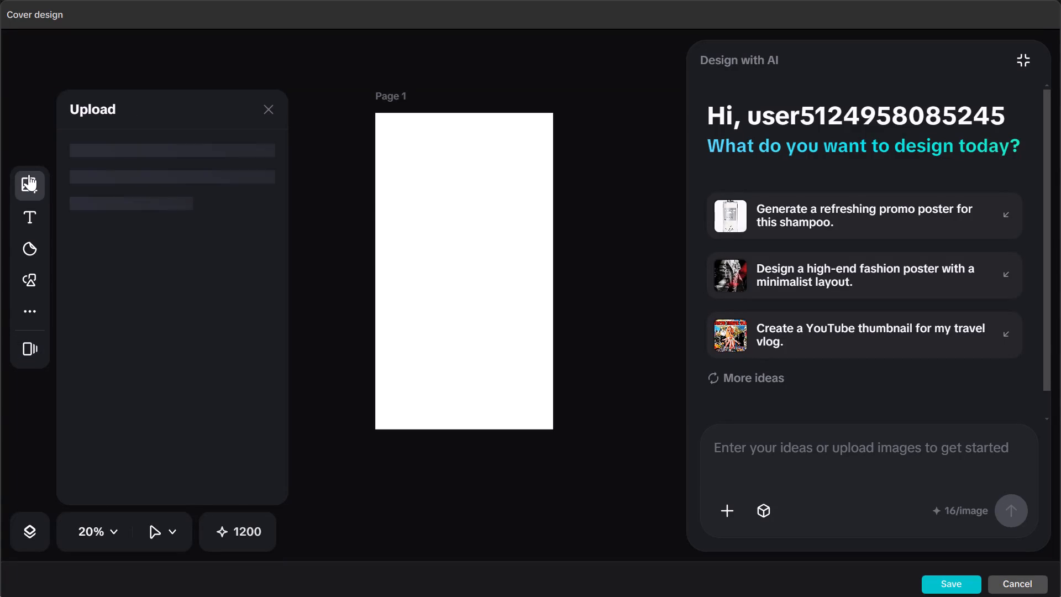
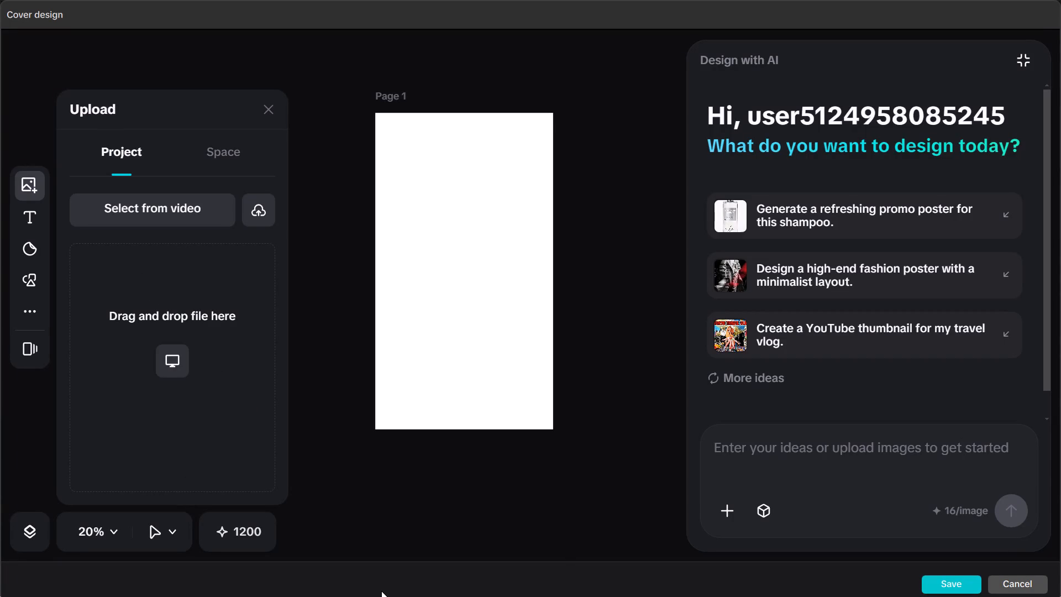
Import cover pic.jpeg from the Pictures folder into the cover design uploads and place it on Page 1.
left_click(240, 318)
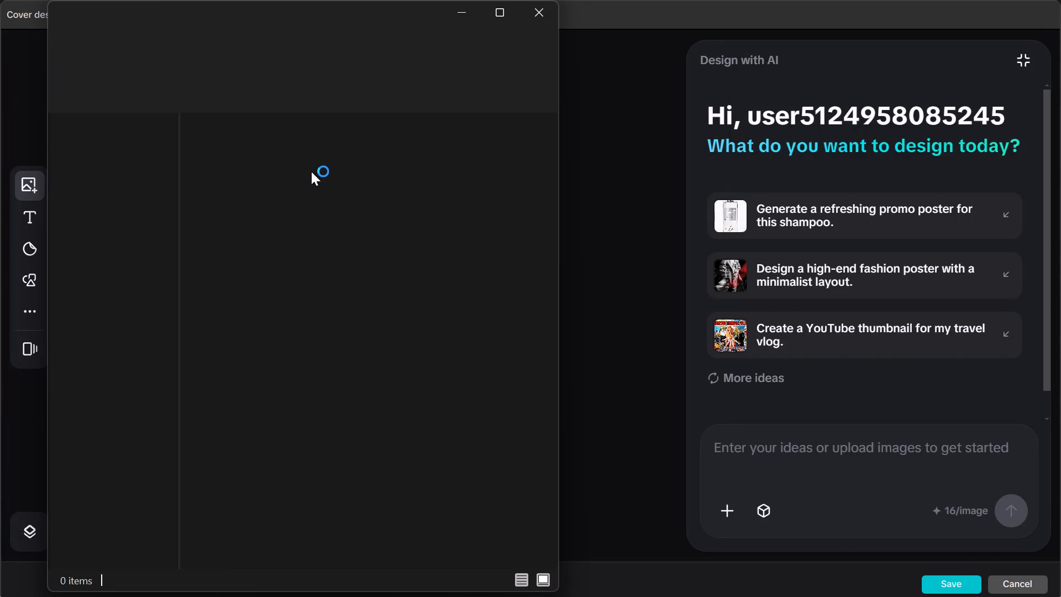
left_click_drag(367, 11, 646, 8)
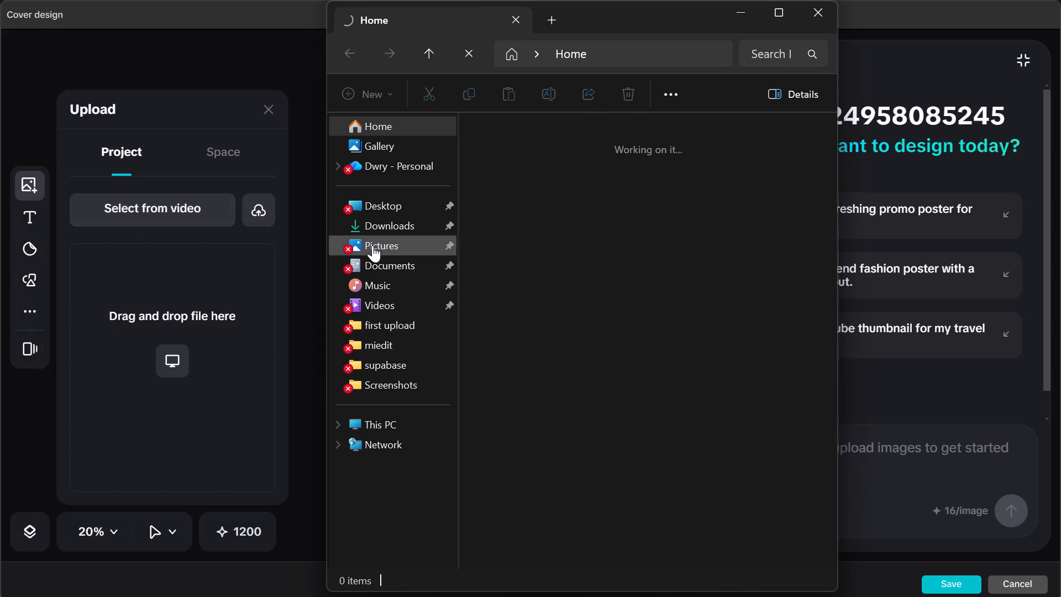
double_click(379, 245)
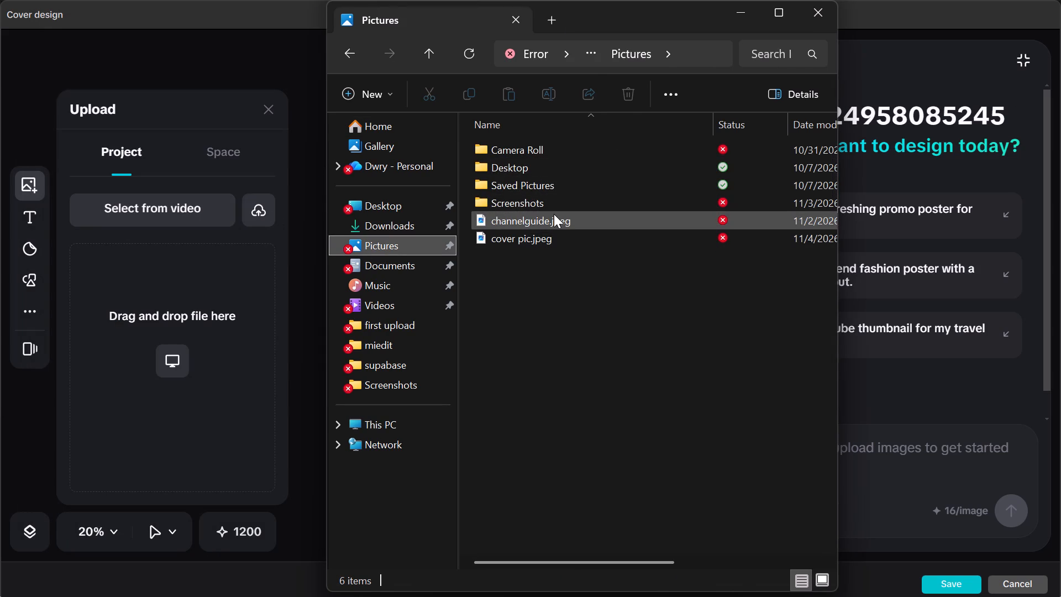
left_click_drag(515, 235, 301, 282)
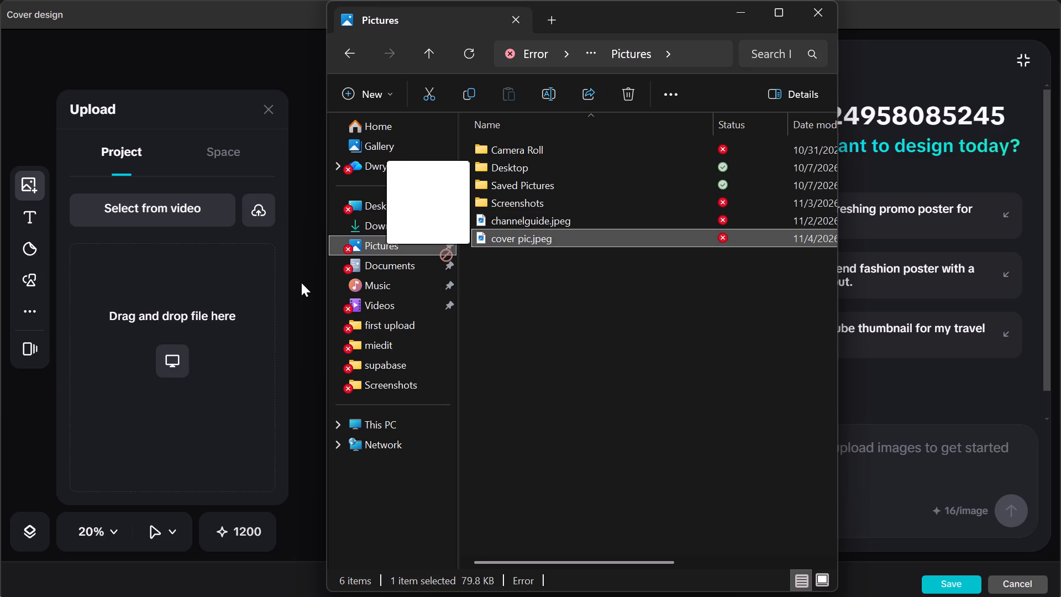
left_click_drag(301, 282, 213, 363)
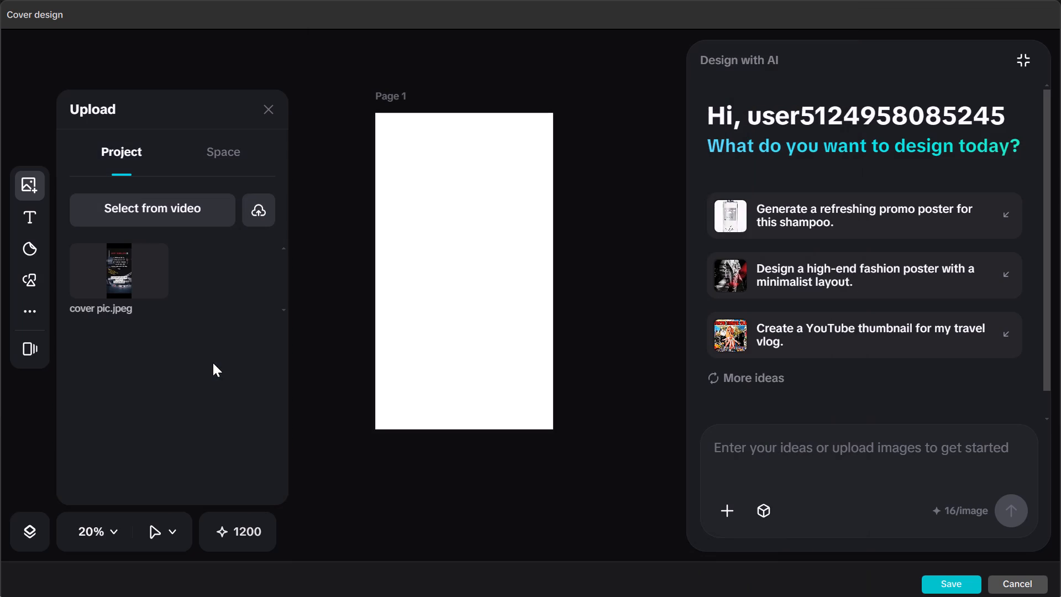
left_click(103, 252)
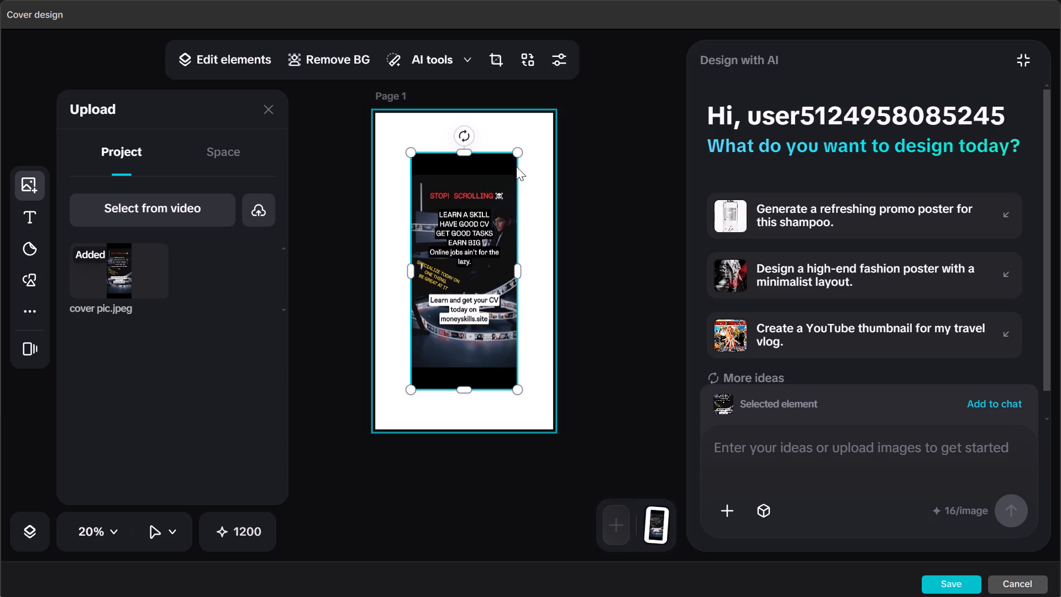
Scale the cover picture up proportionally to about 756 × 1679 so it reaches the page's top edge.
left_click_drag(517, 148, 514, 163)
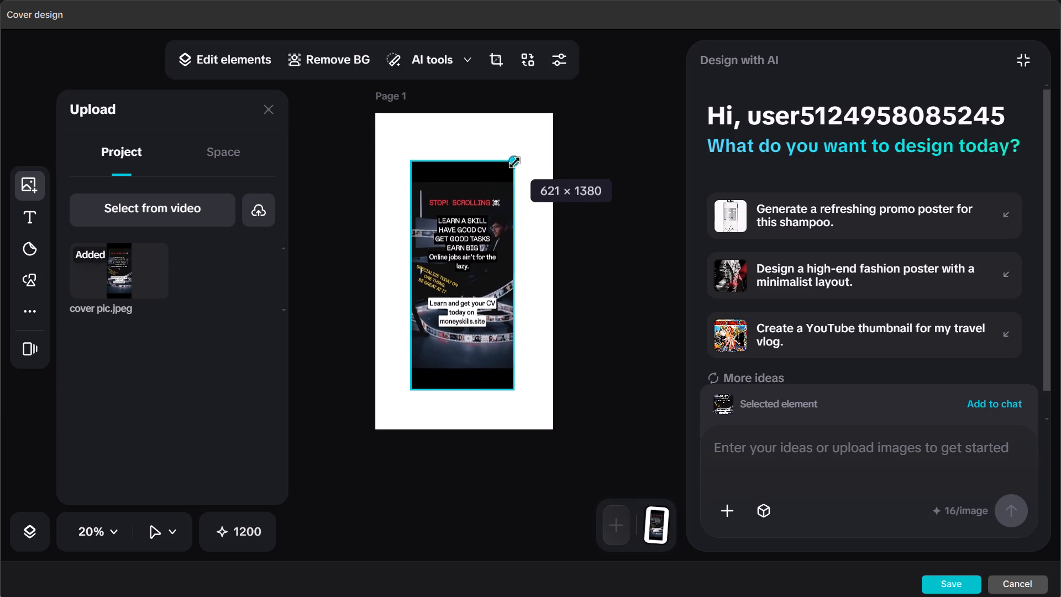
left_click_drag(514, 163, 514, 163)
left_click_drag(521, 144, 526, 127)
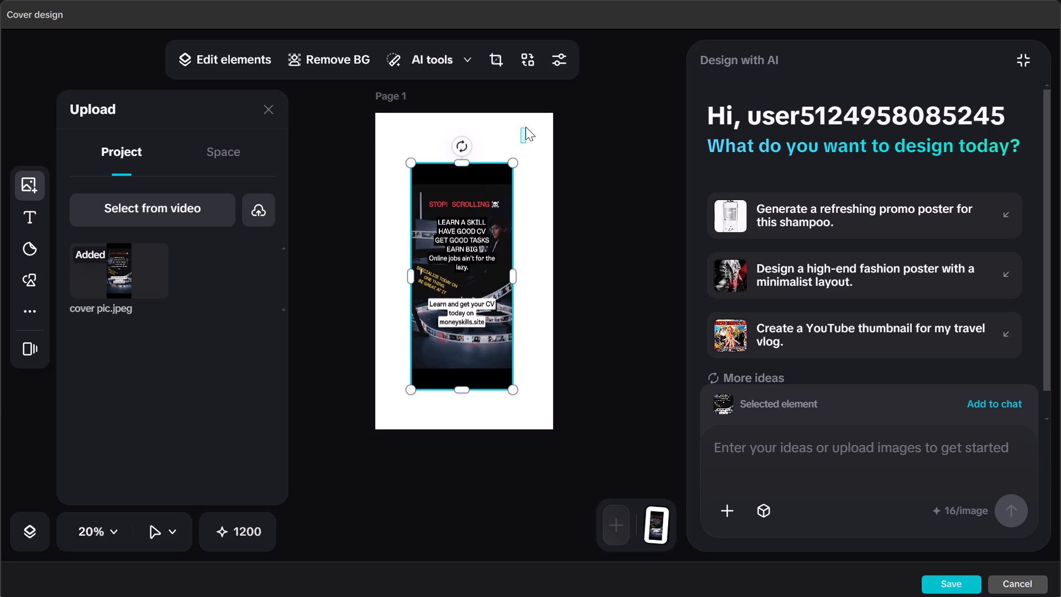
left_click_drag(526, 127, 520, 157)
left_click(505, 158)
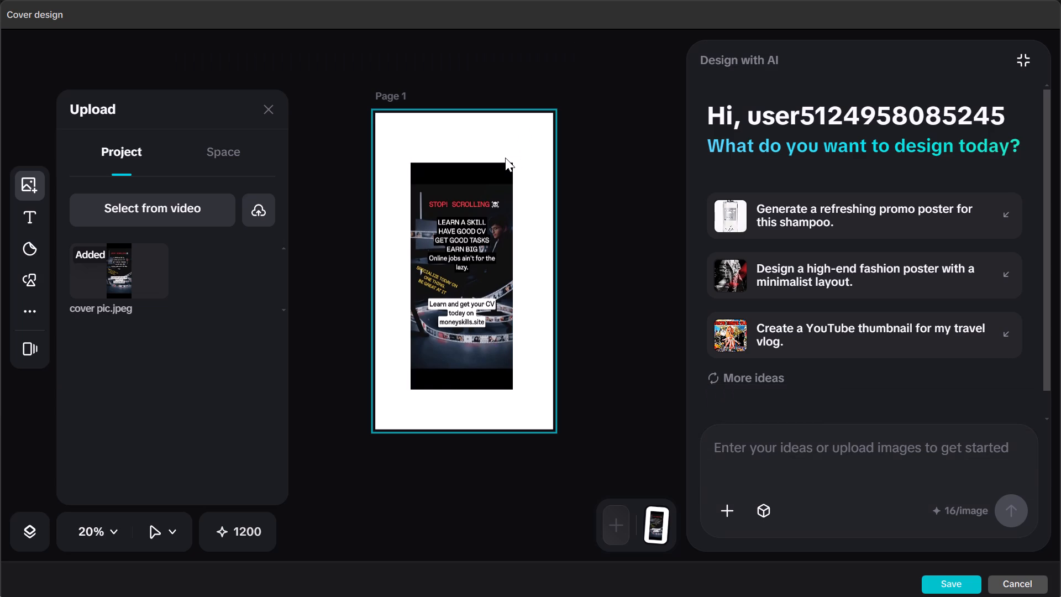
left_click_drag(505, 158, 499, 175)
left_click(499, 175)
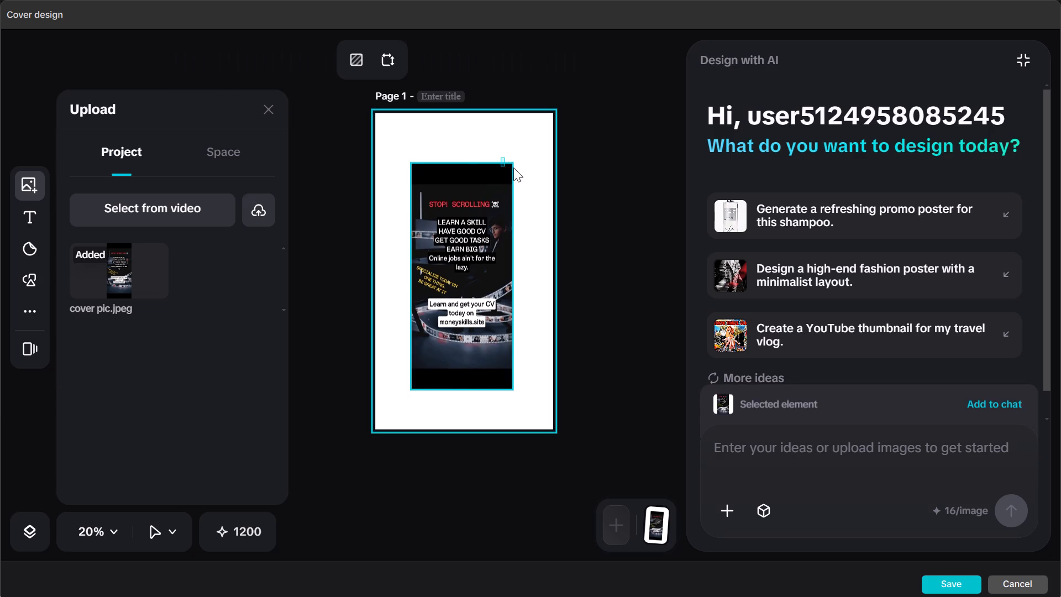
left_click_drag(513, 167, 549, 119)
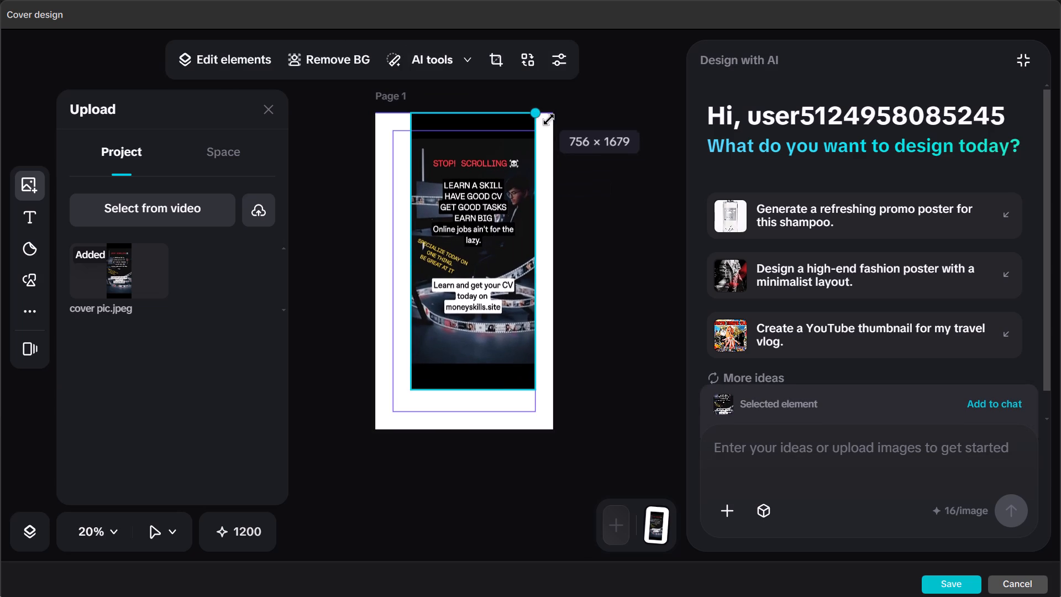
left_click_drag(549, 119, 559, 124)
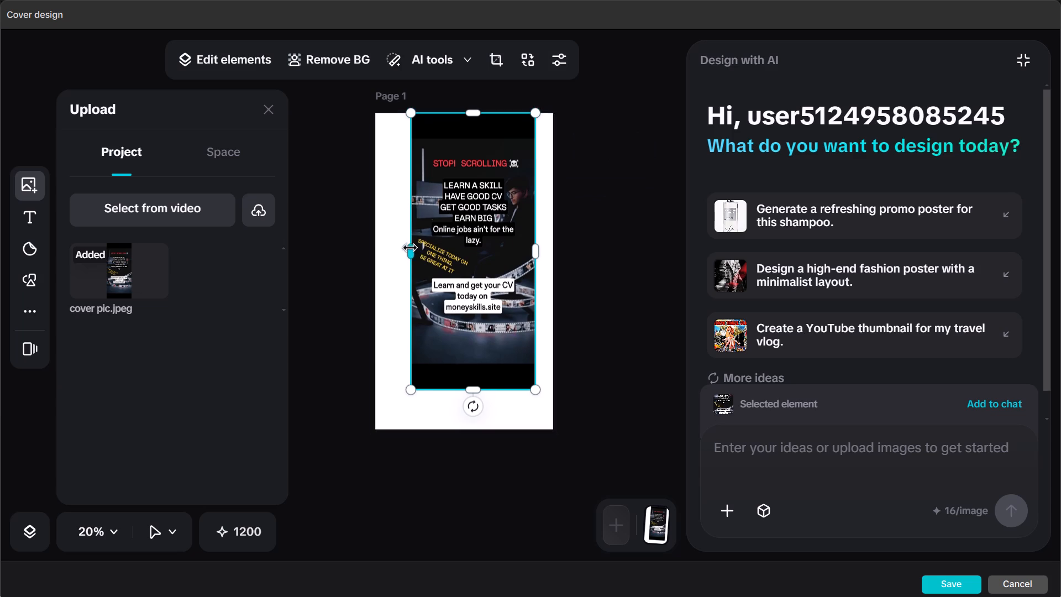
Stretch the cover picture to the full page width of 1080 and about 1870 high, and save the cover.
left_click_drag(409, 248, 383, 255)
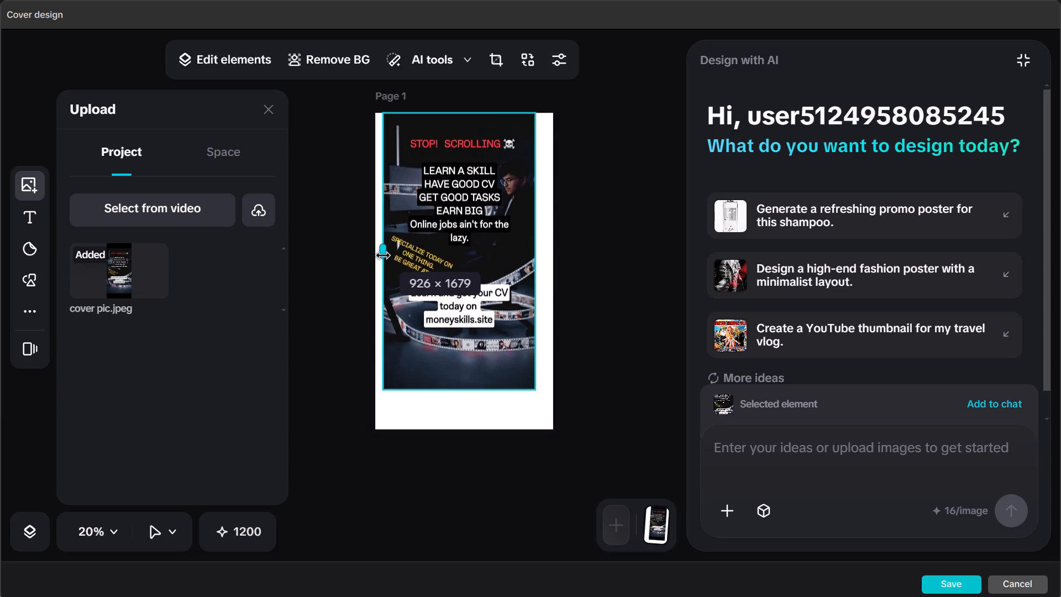
left_click_drag(383, 255, 377, 255)
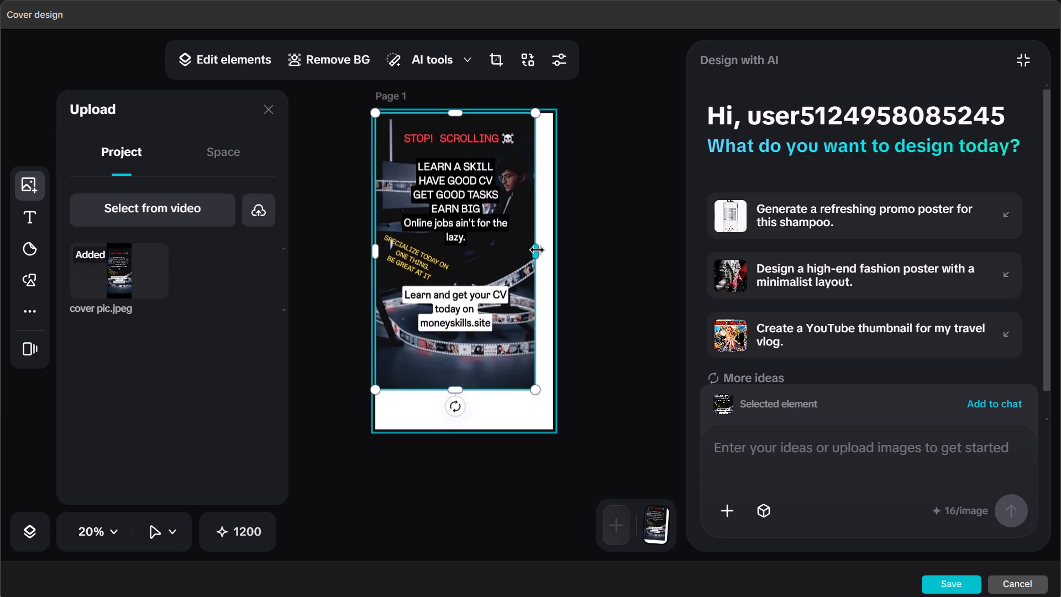
left_click_drag(537, 250, 556, 253)
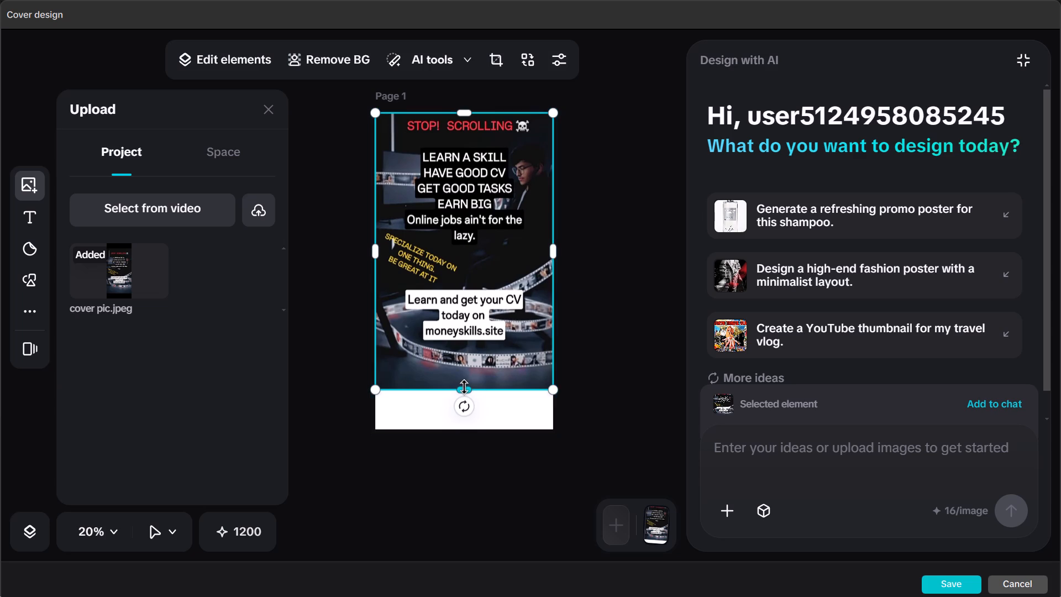
left_click_drag(466, 387, 466, 422)
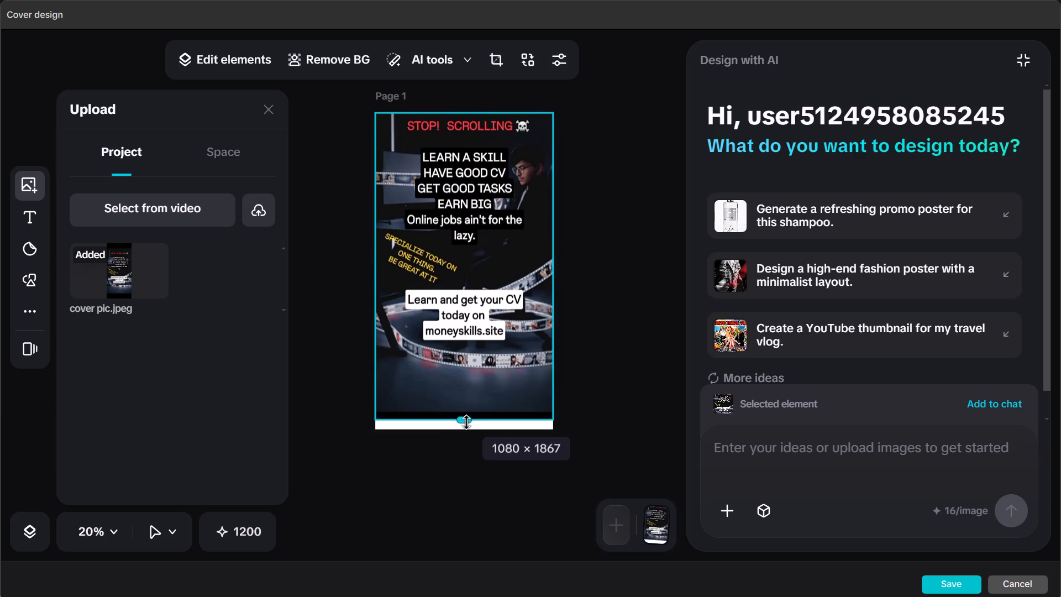
left_click_drag(466, 422, 466, 426)
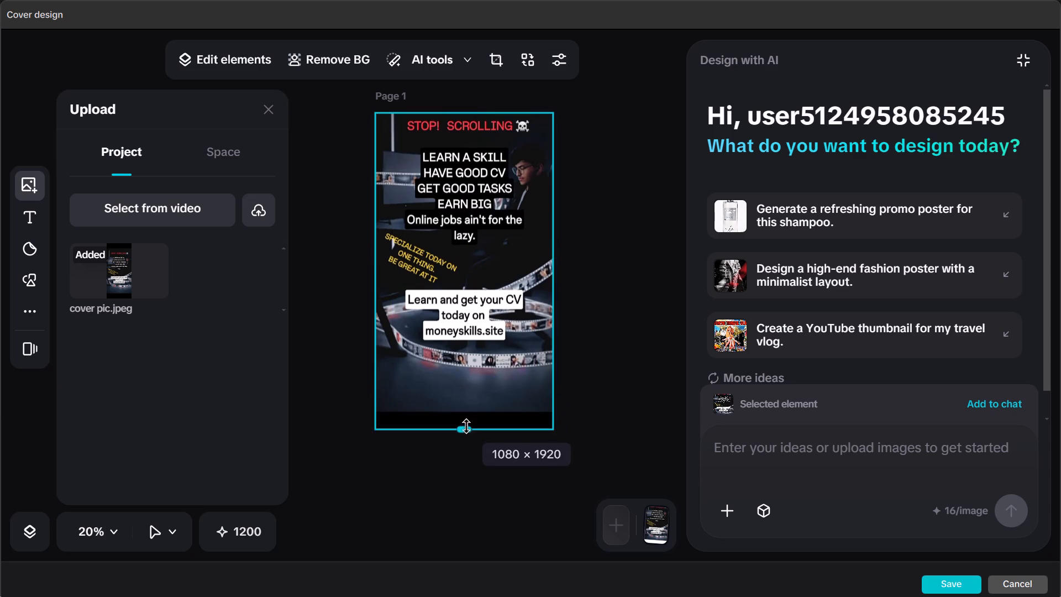
left_click_drag(466, 426, 467, 421)
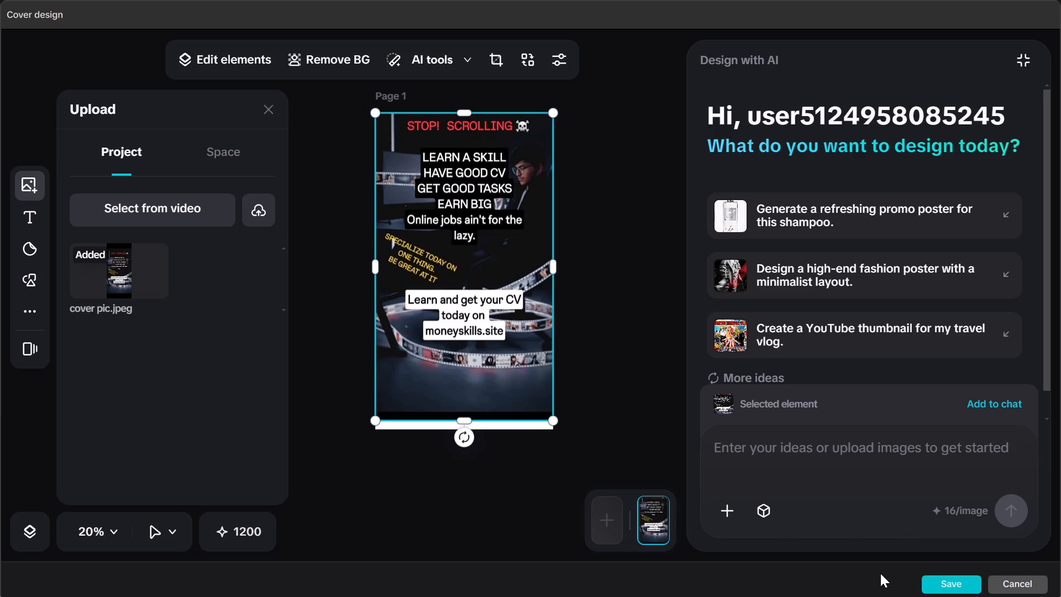
left_click(960, 584)
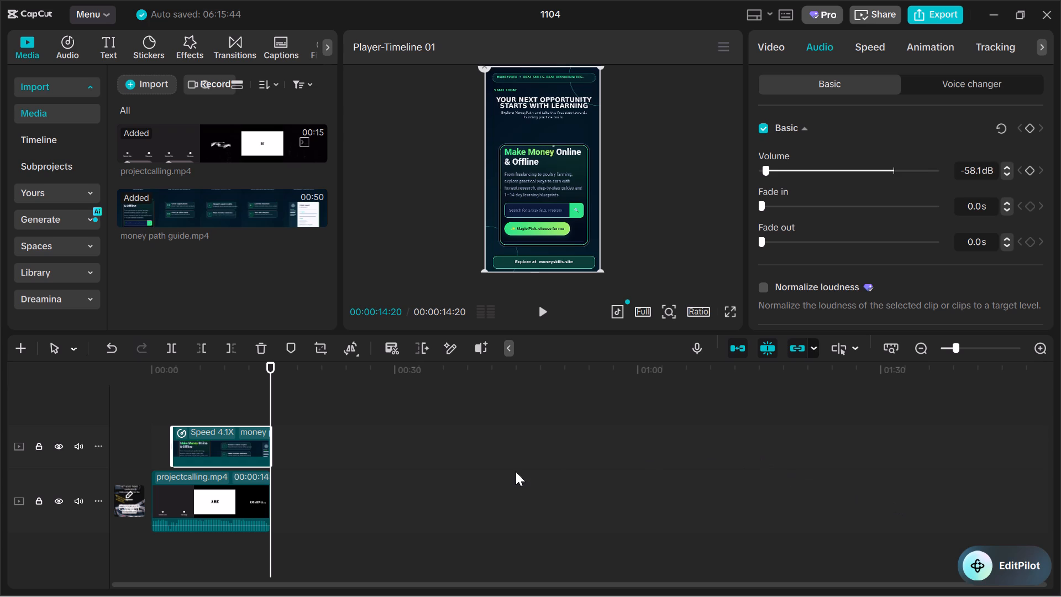
Play back the timeline to review the edited video.
left_click(543, 311)
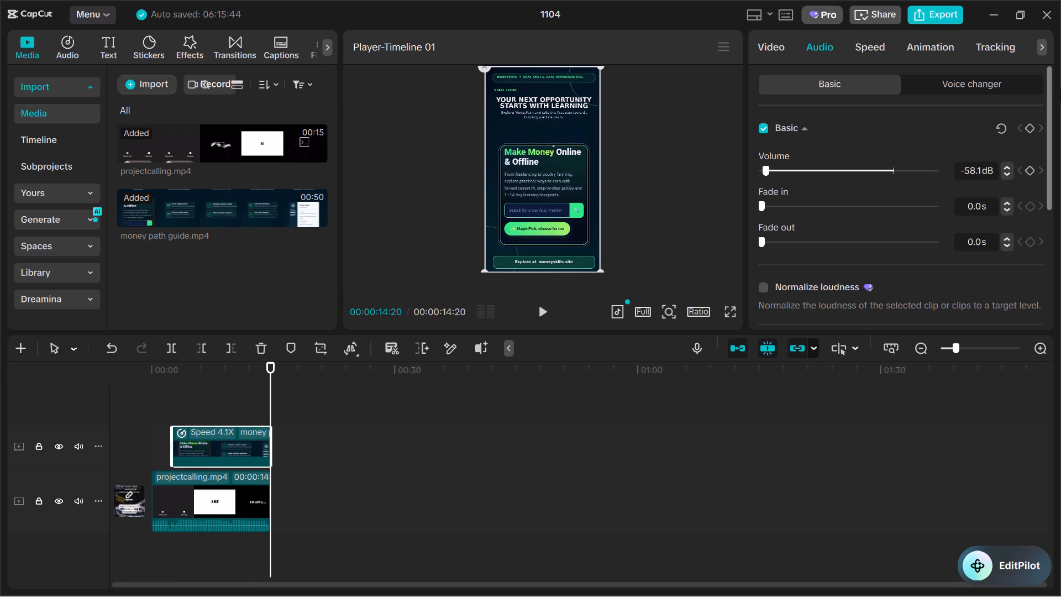
Export the video under the name "moyeyskillguide edit".
left_click(946, 18)
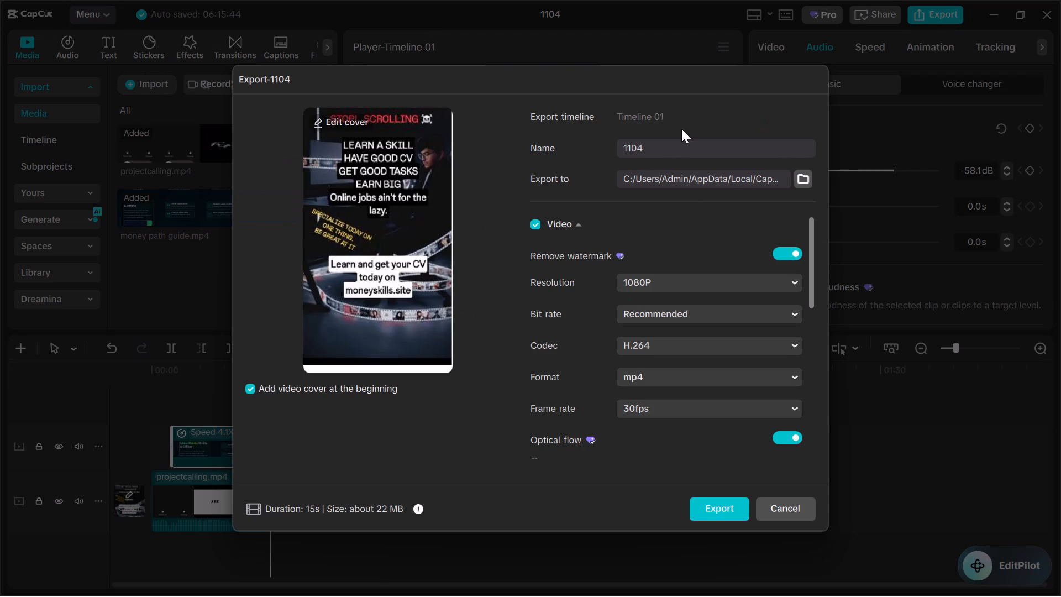
left_click(673, 144)
key("BackSpace")
key("BackSpace")
key("BackSpace")
key("BackSpace")
type("moy")
type("eyskillgui")
type("de edit")
left_click(706, 504)
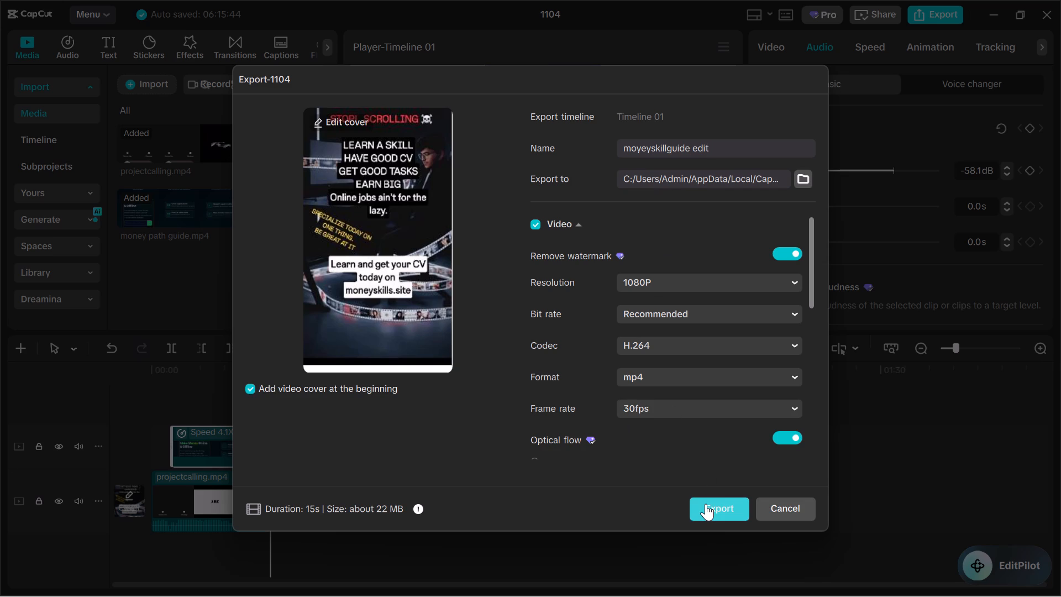
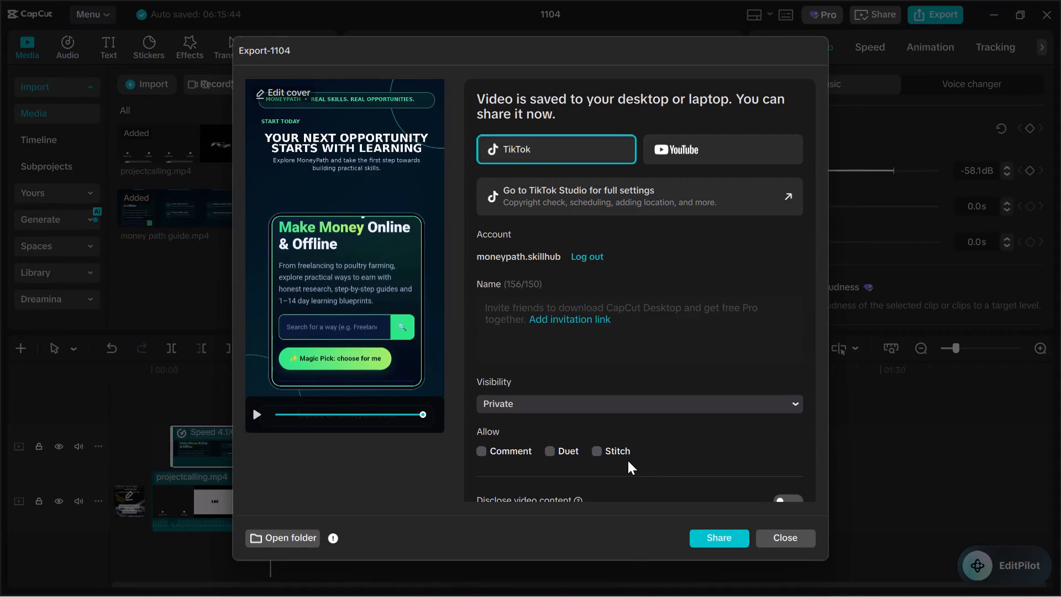
Set the TikTok post's visibility to Public and allow Comment, Duet and Stitch.
left_click(671, 402)
left_click(536, 430)
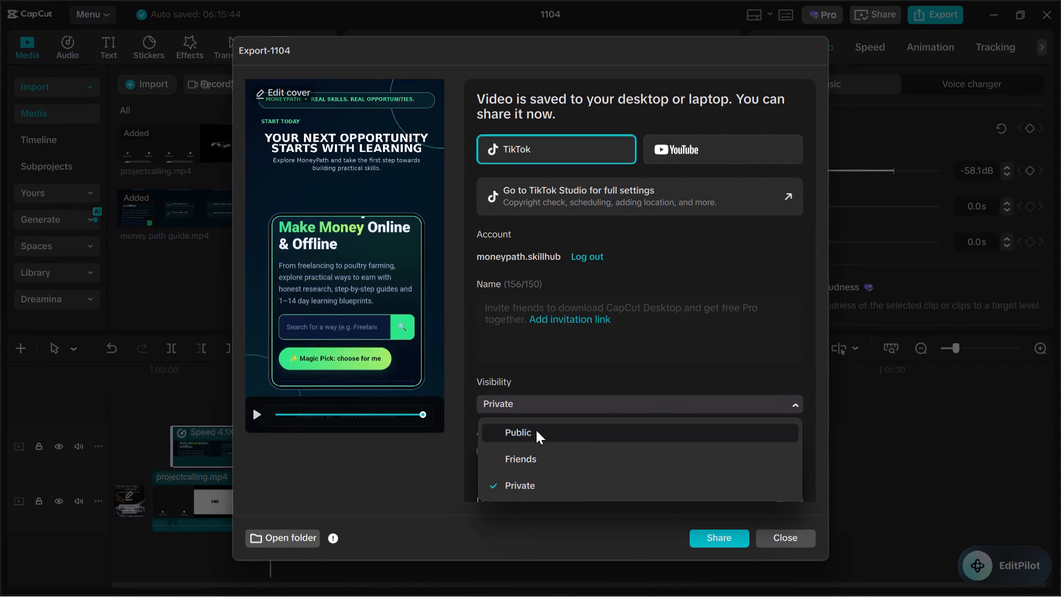
left_click(482, 445)
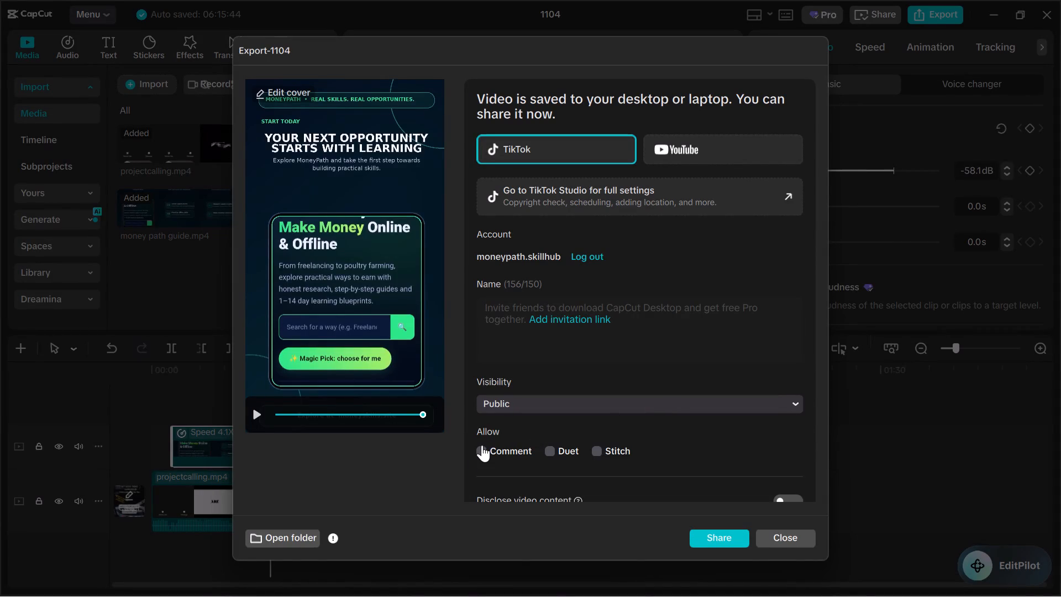
left_click_drag(553, 452, 591, 452)
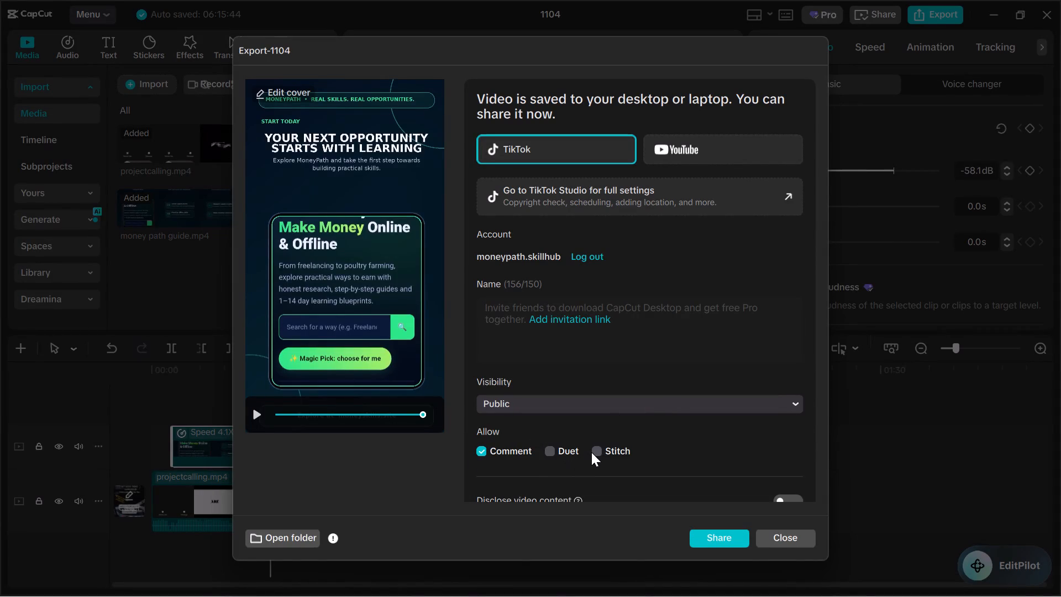
left_click(591, 452)
left_click(592, 452)
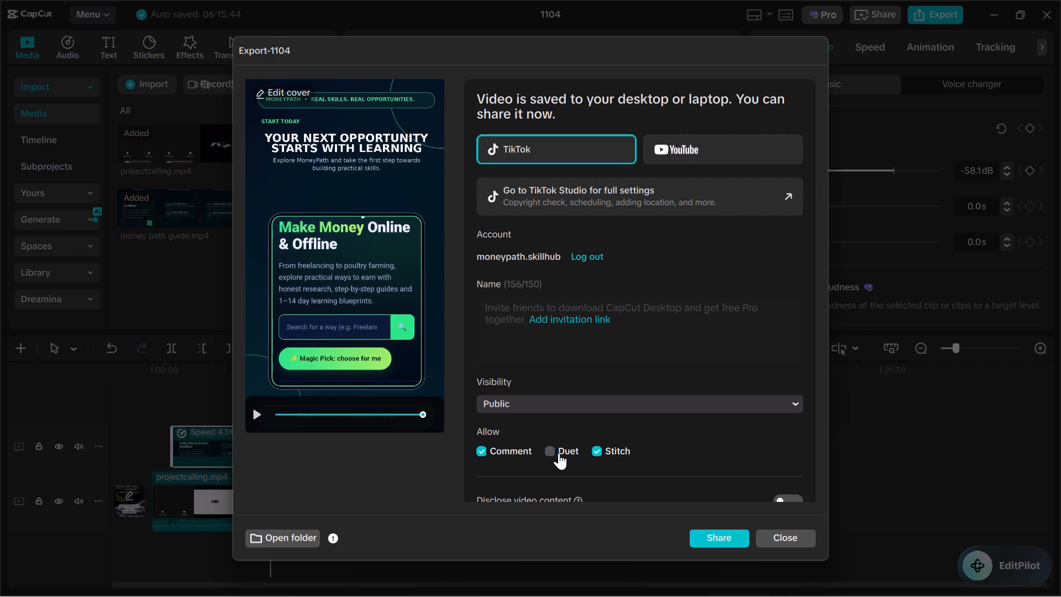
left_click(550, 452)
Check the remaining sharing options, keep TikTok as the destination, and share the exported video.
scroll(700, 353, "down", 1)
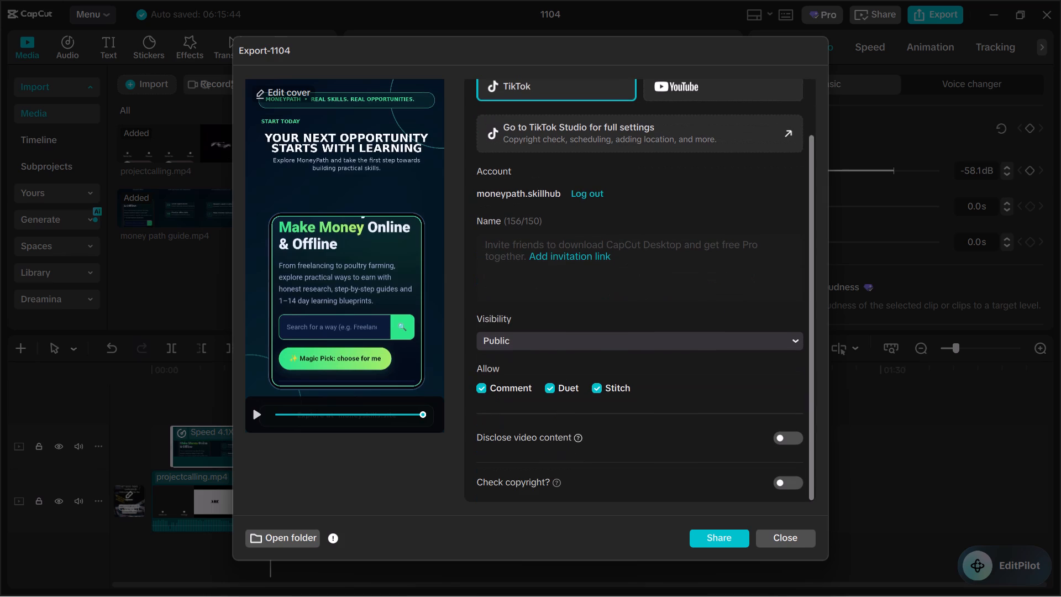
scroll(700, 353, "down", 1)
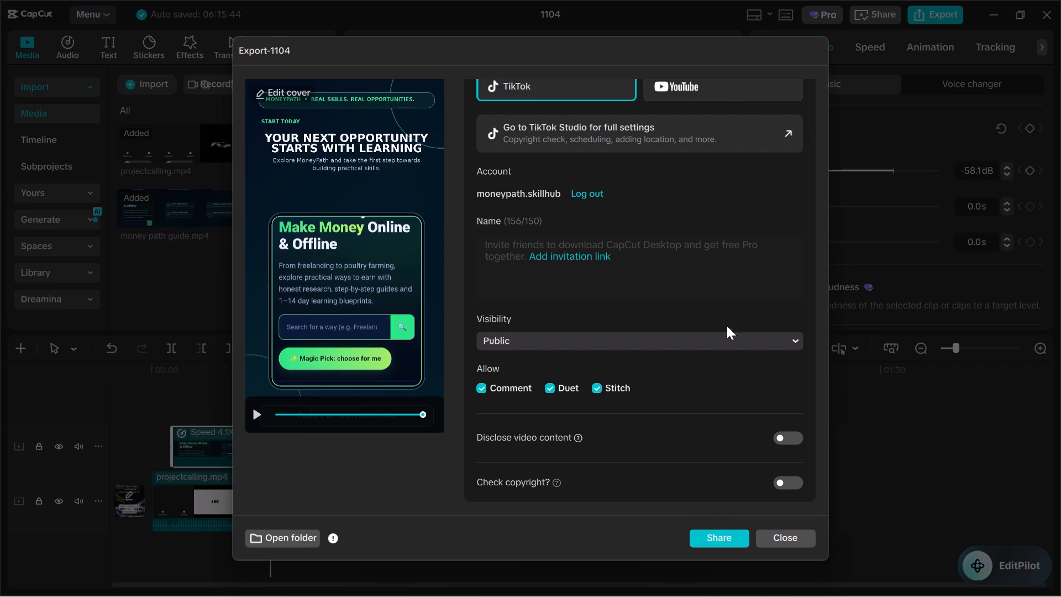
left_click(721, 96)
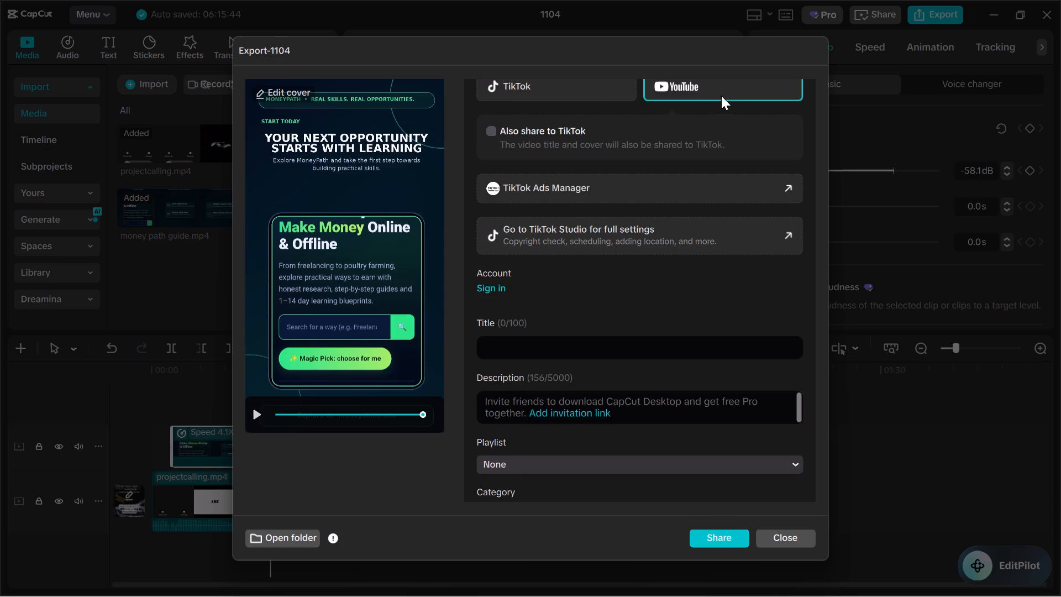
left_click(610, 93)
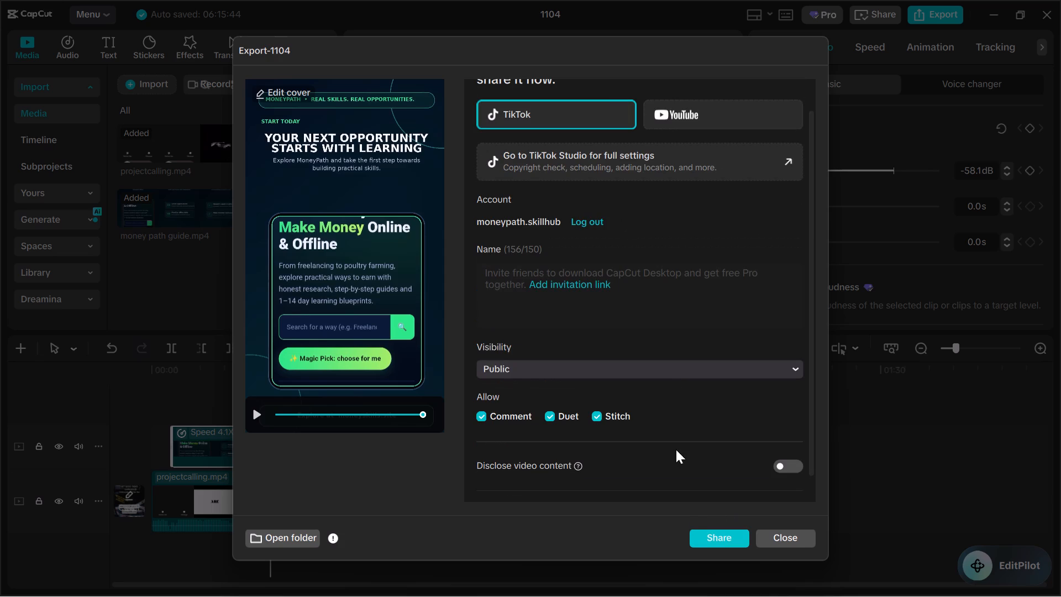
left_click(718, 540)
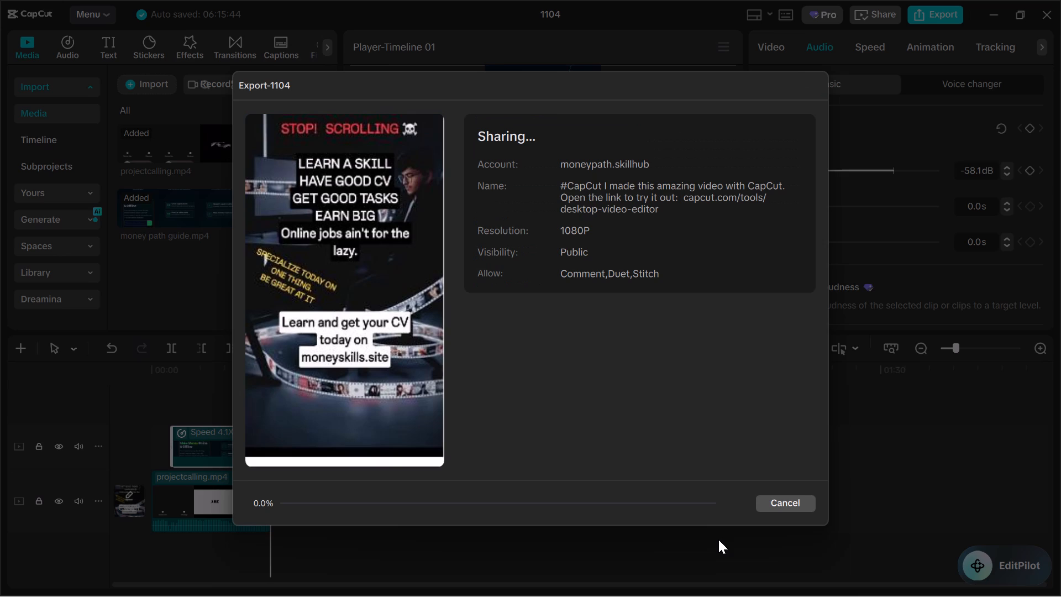
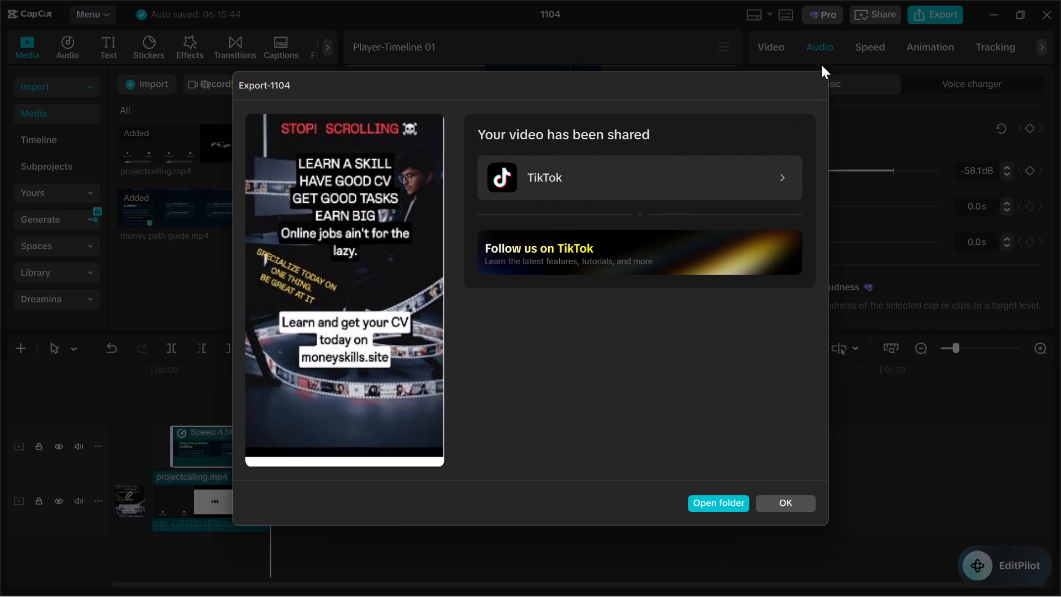
Close the export dialog after the TikTok share and return to the project timeline.
left_click(849, 67)
left_click(775, 507)
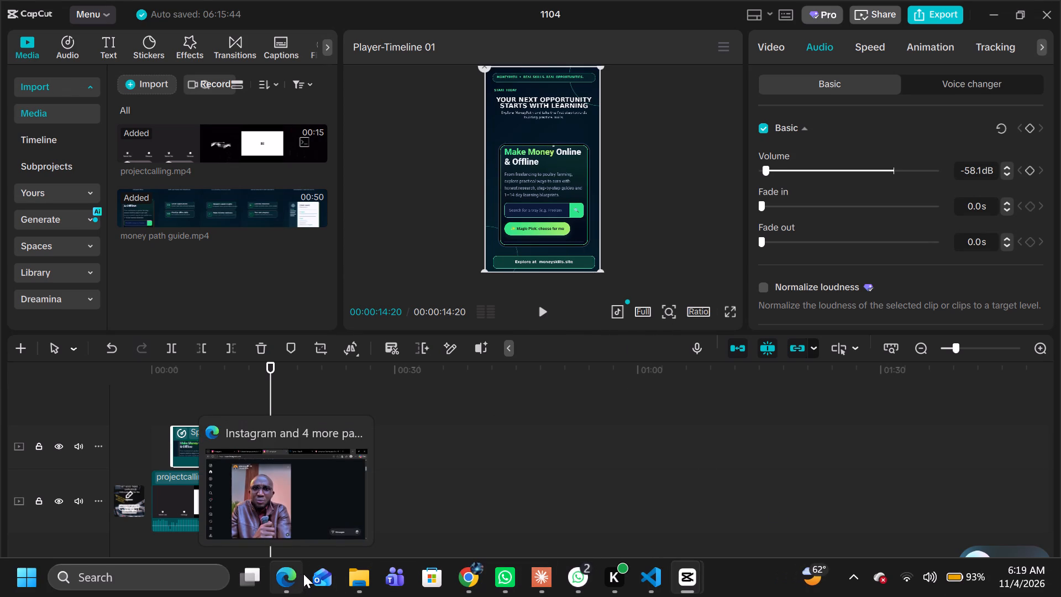
Switch to File Explorer and look through the Downloads and Videos folders.
left_click(351, 575)
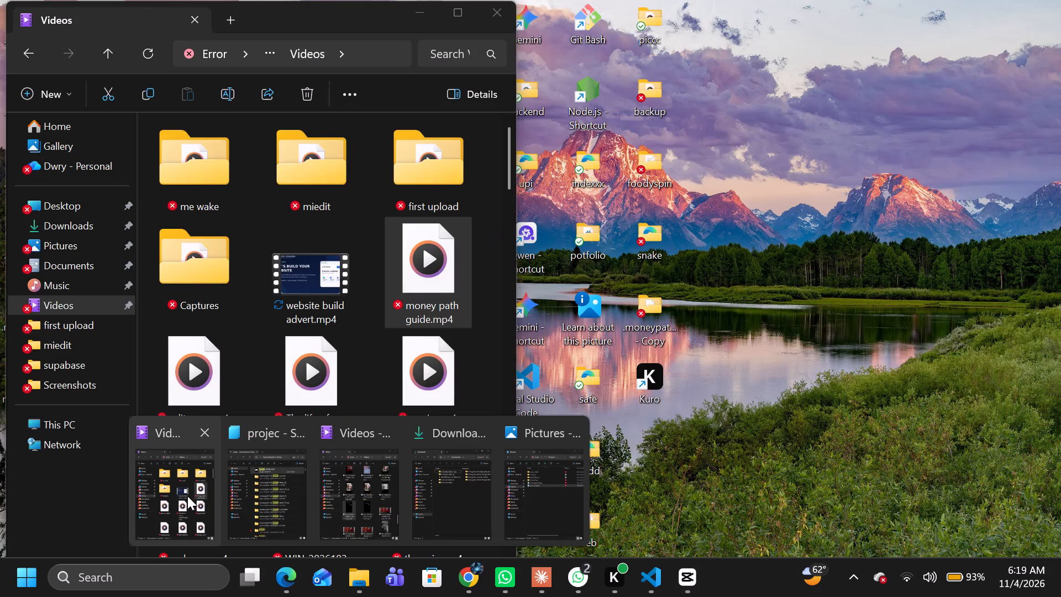
left_click(449, 491)
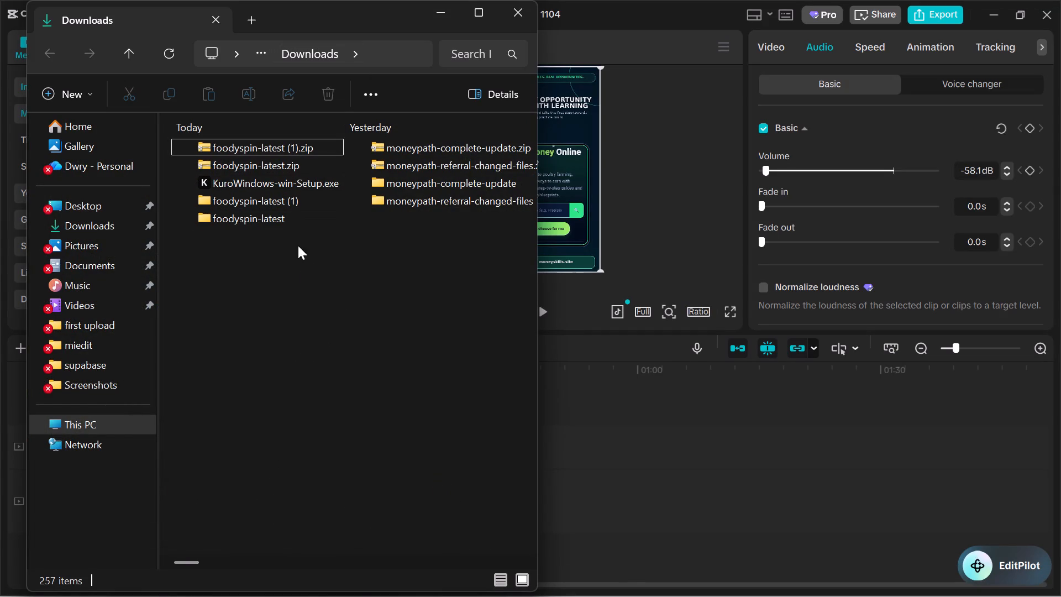
left_click(303, 276)
scroll(270, 251, "right", 2)
scroll(270, 251, "down", 3)
double_click(100, 314)
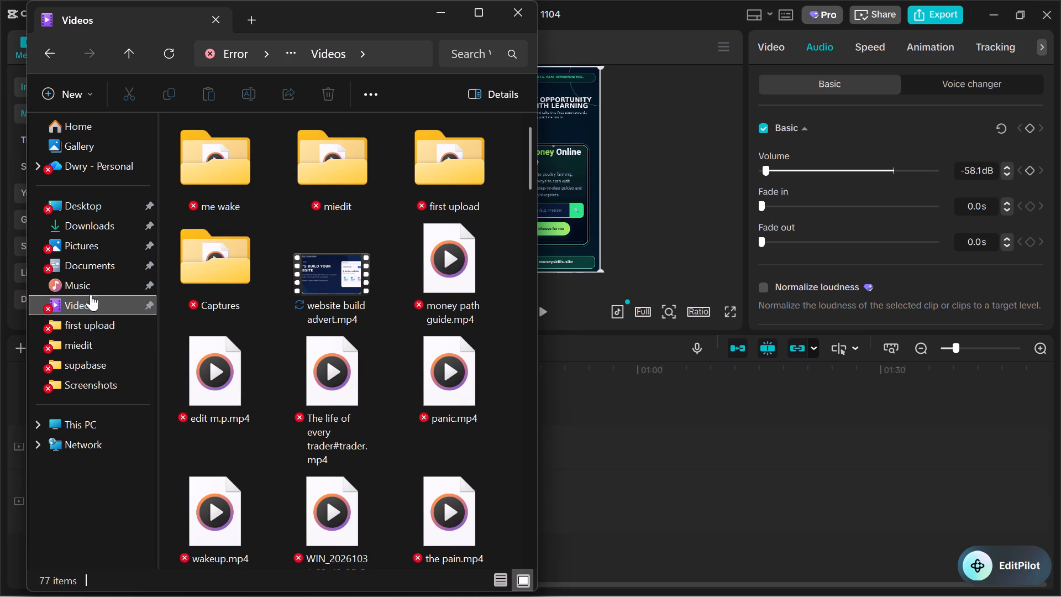
double_click(106, 228)
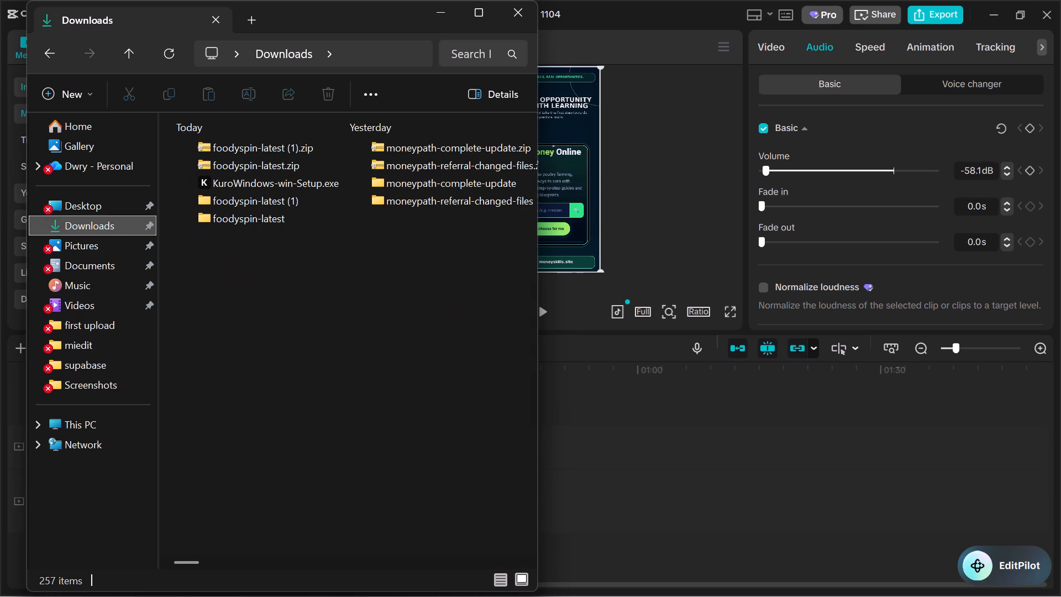
Search File Explorer's Home for "money" and look through the matching files.
double_click(108, 125)
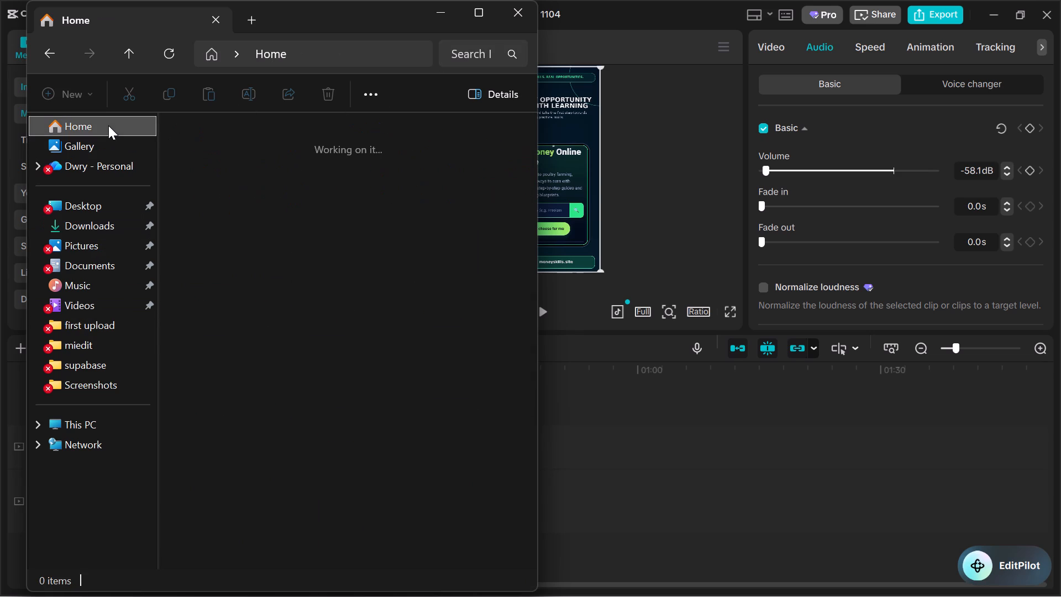
left_click(451, 56)
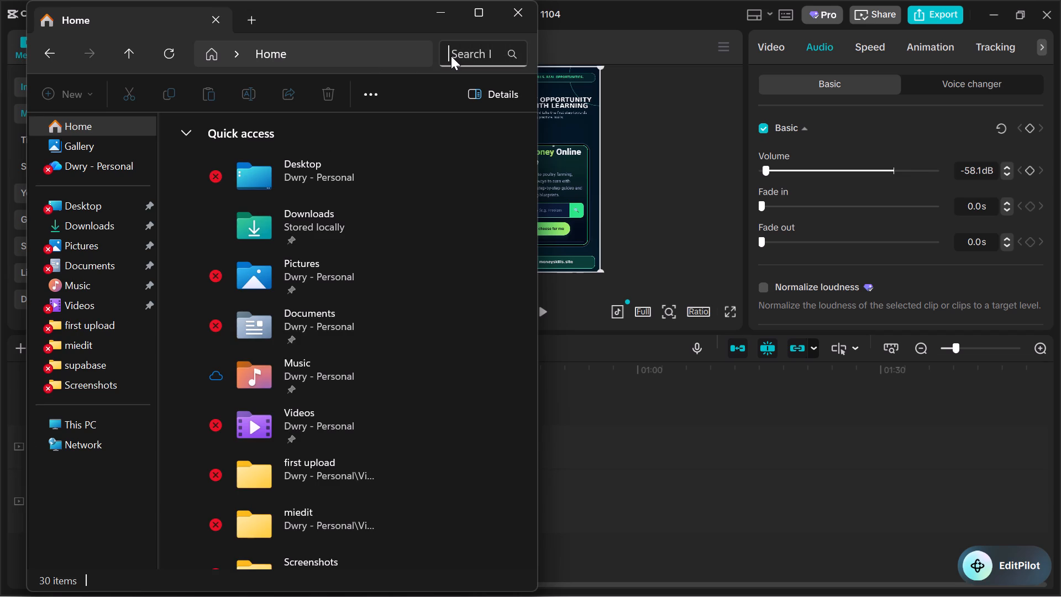
type("money")
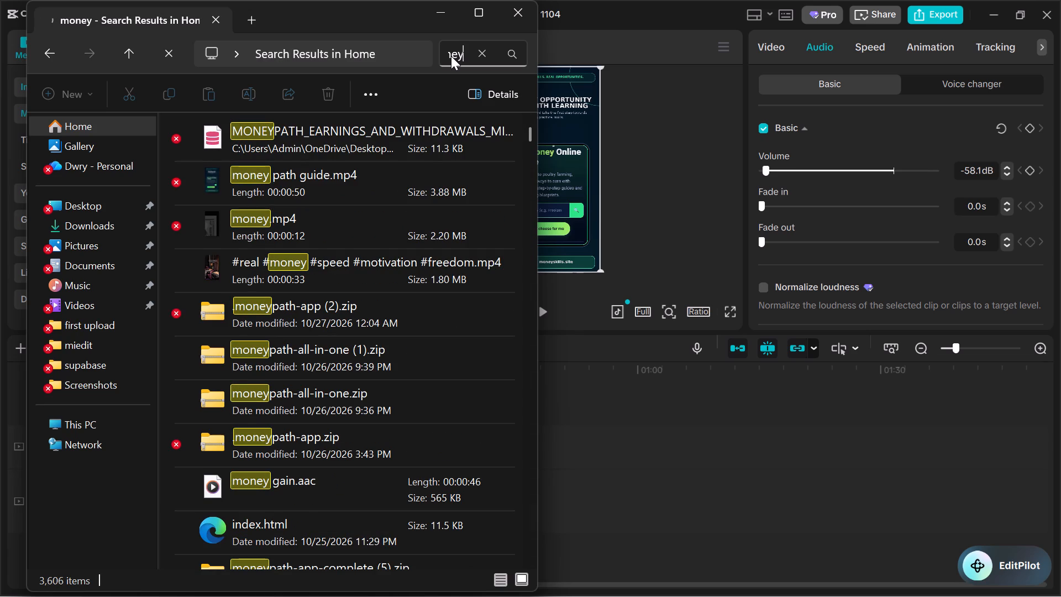
scroll(363, 148, "up", 1)
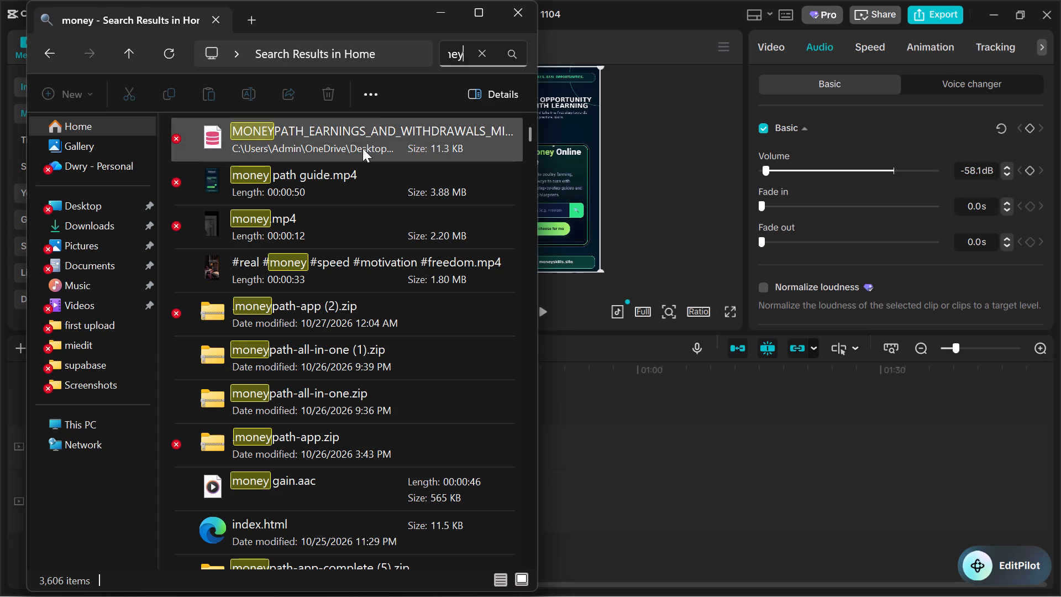
scroll(363, 148, "down", 2)
scroll(363, 148, "up", 3)
scroll(363, 148, "down", 2)
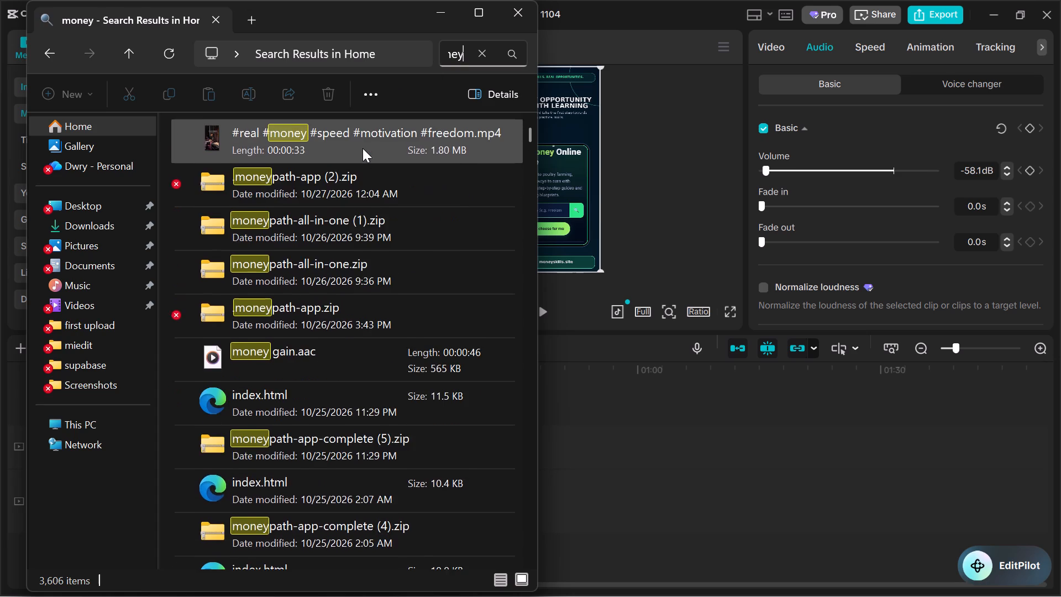
scroll(363, 148, "down", 1)
scroll(363, 148, "up", 1)
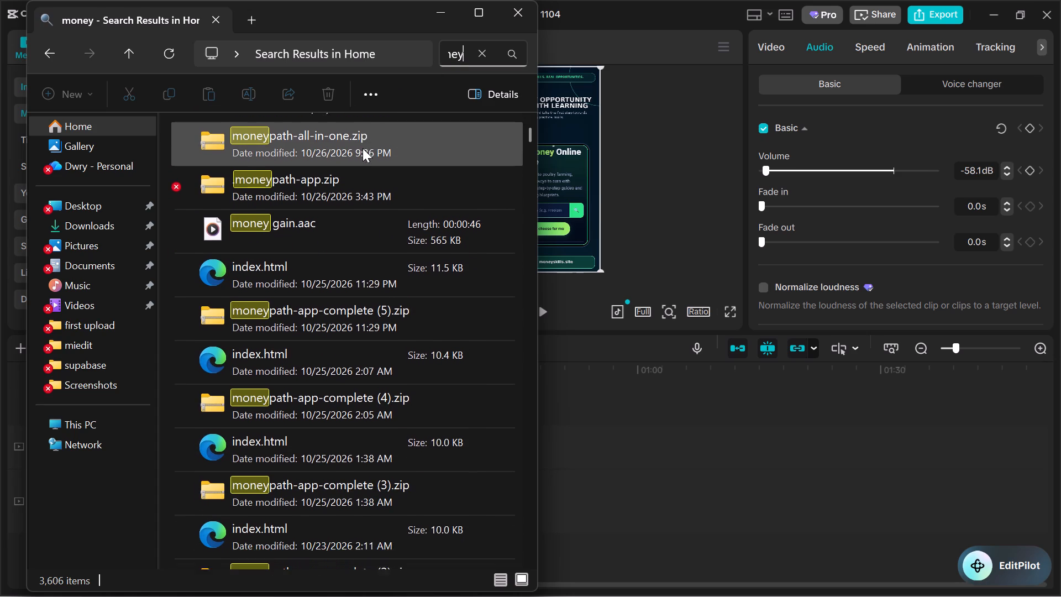
scroll(363, 148, "up", 2)
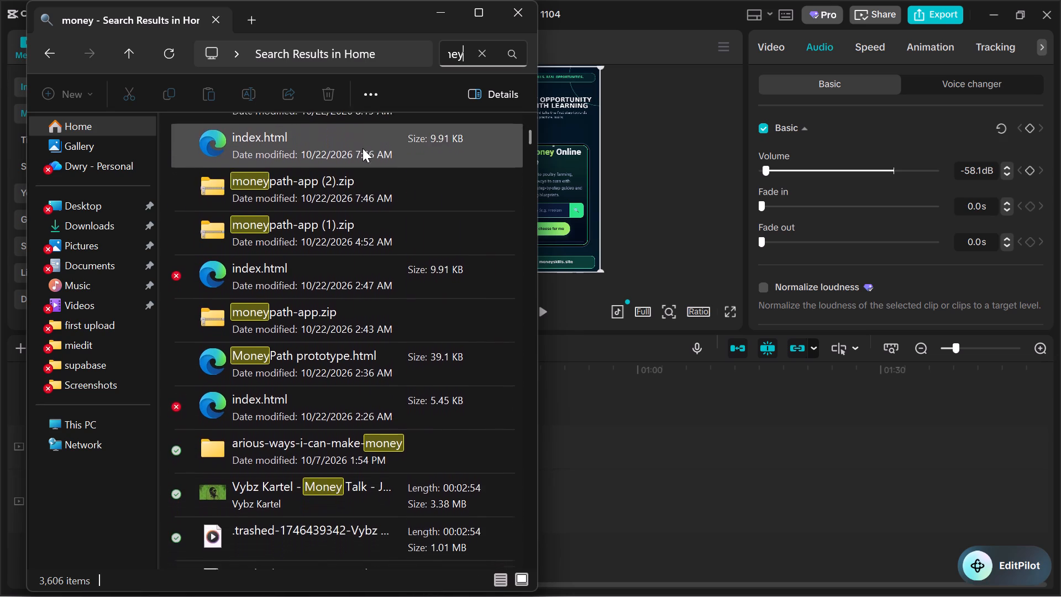
scroll(363, 148, "up", 4)
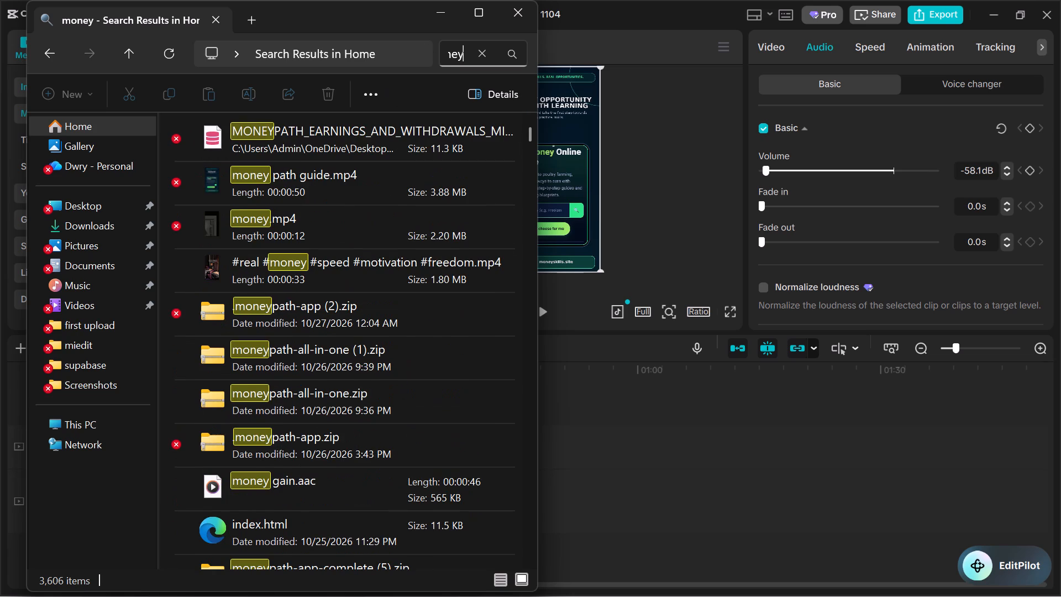
Replace the Home search with "edit", look through the matching files, and go back to the Downloads folder.
key("BackSpace")
key("BackSpace")
key("BackSpace")
key("BackSpace")
key("BackSpace")
key("BackSpace")
key("BackSpace")
key("BackSpace")
key("BackSpace")
key("BackSpace")
key("BackSpace")
key("BackSpace")
key("BackSpace")
key("BackSpace")
key("BackSpace")
key("BackSpace")
key("BackSpace")
key("BackSpace")
key("BackSpace")
key("BackSpace")
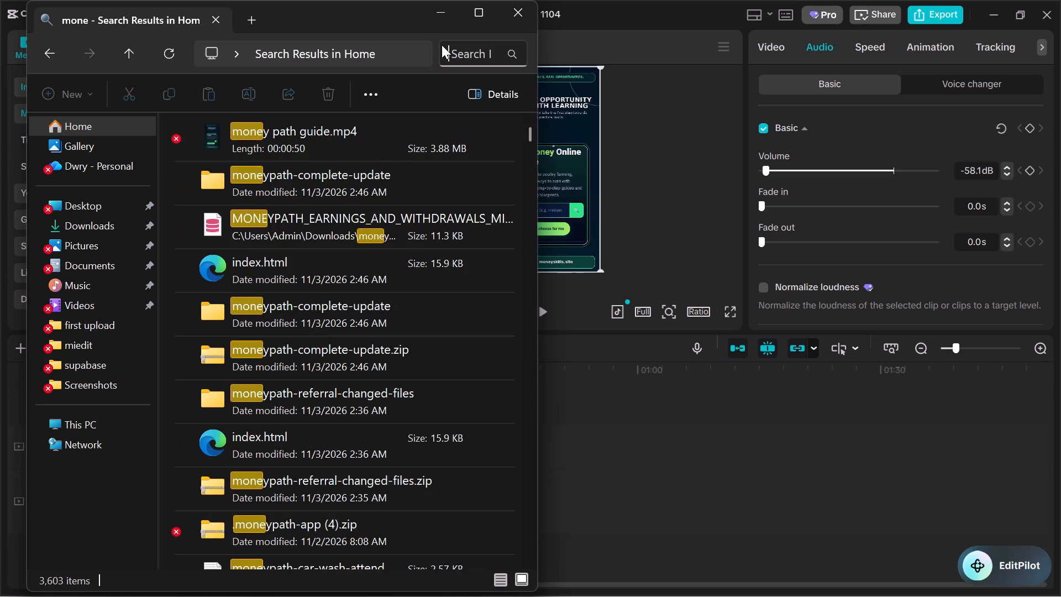
key("e")
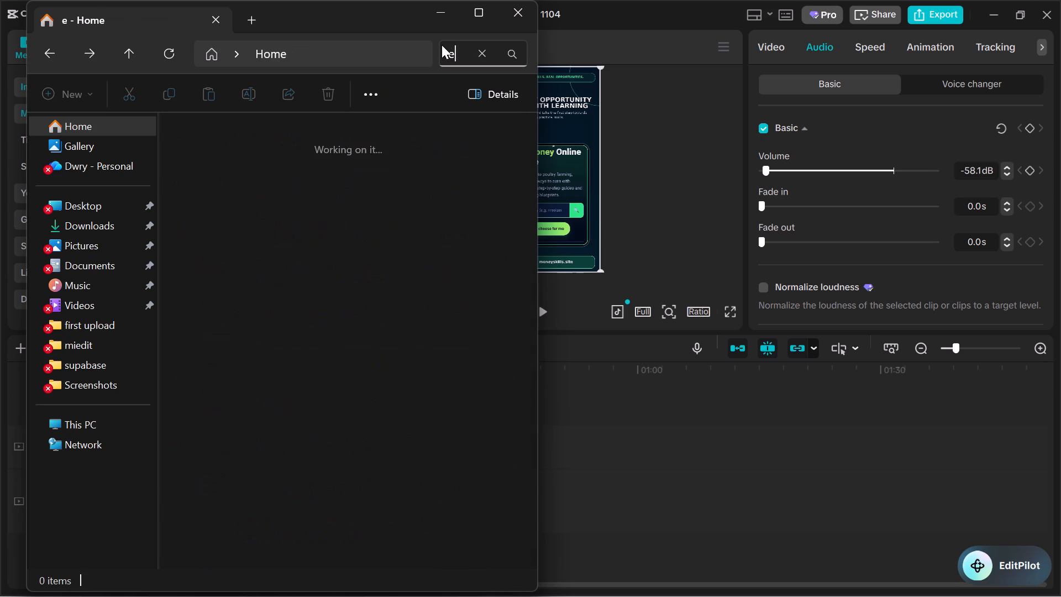
key("d")
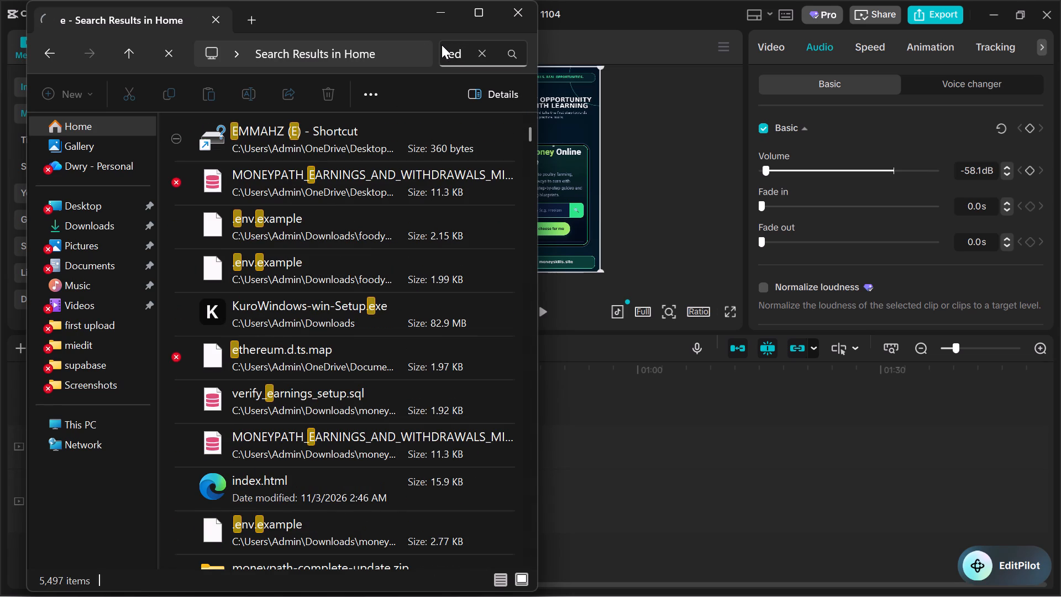
type("it")
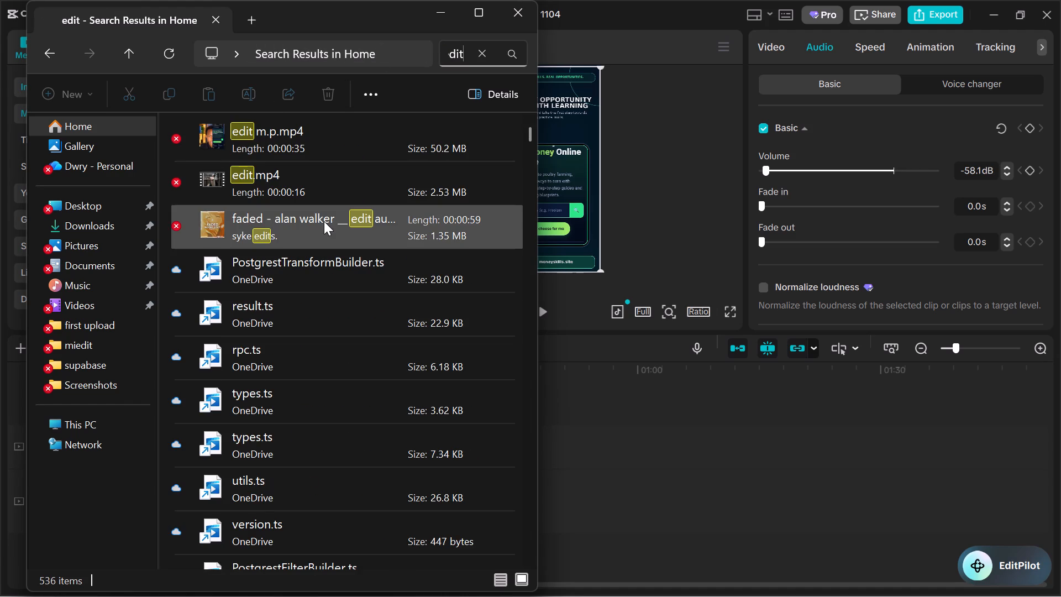
scroll(275, 244, "down", 3)
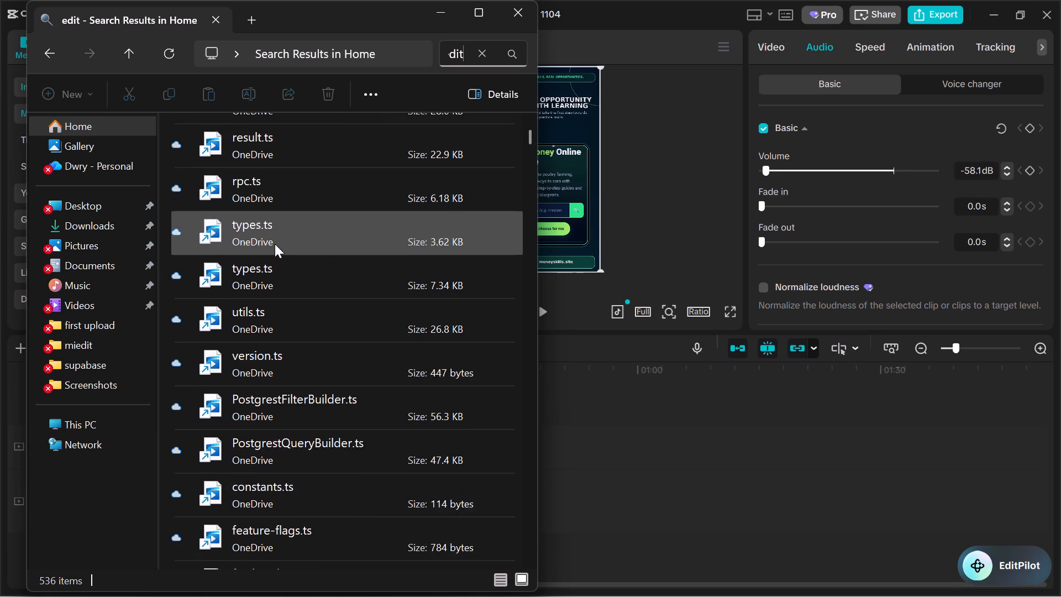
scroll(275, 244, "up", 7)
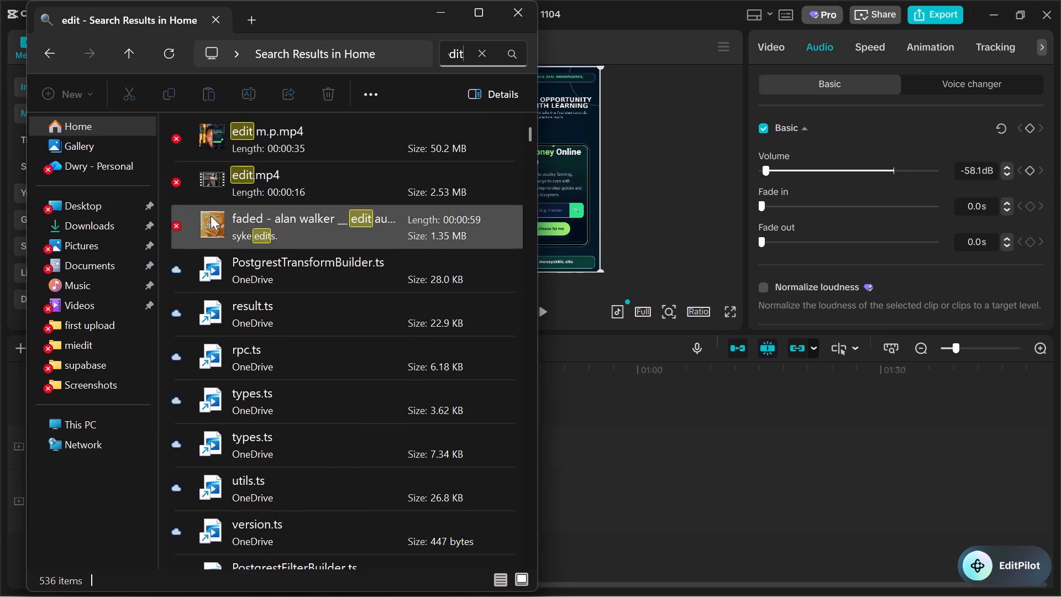
double_click(114, 227)
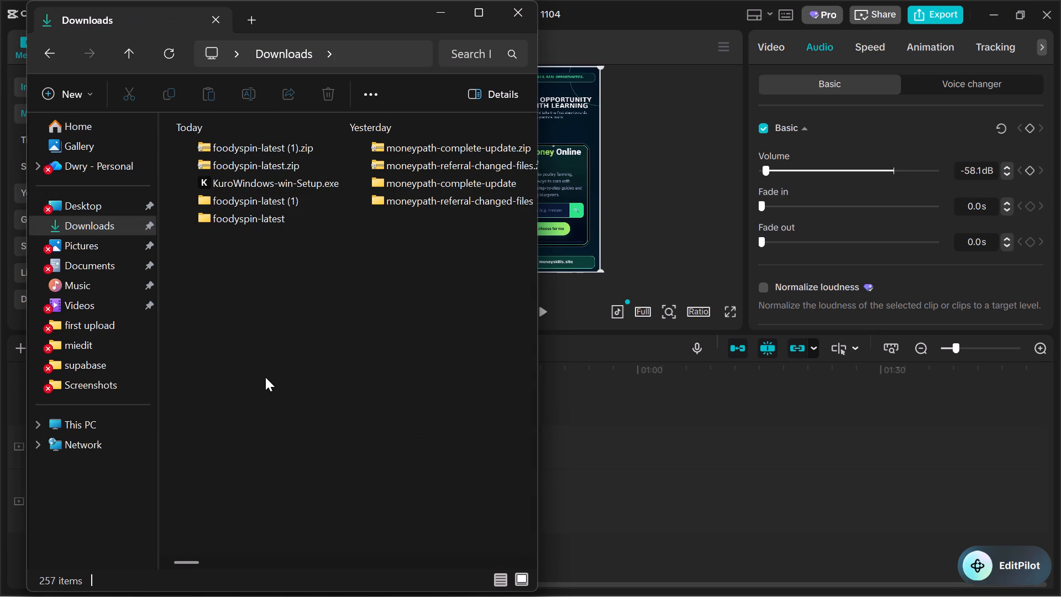
Switch back to CapCut and play the edited timeline in the player.
left_click(688, 475)
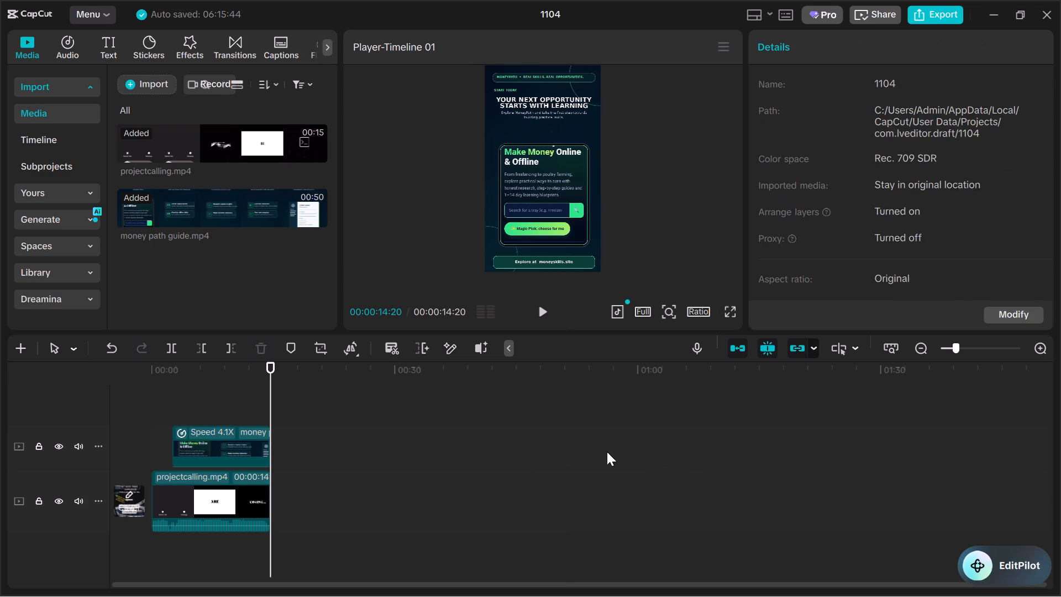
left_click(543, 305)
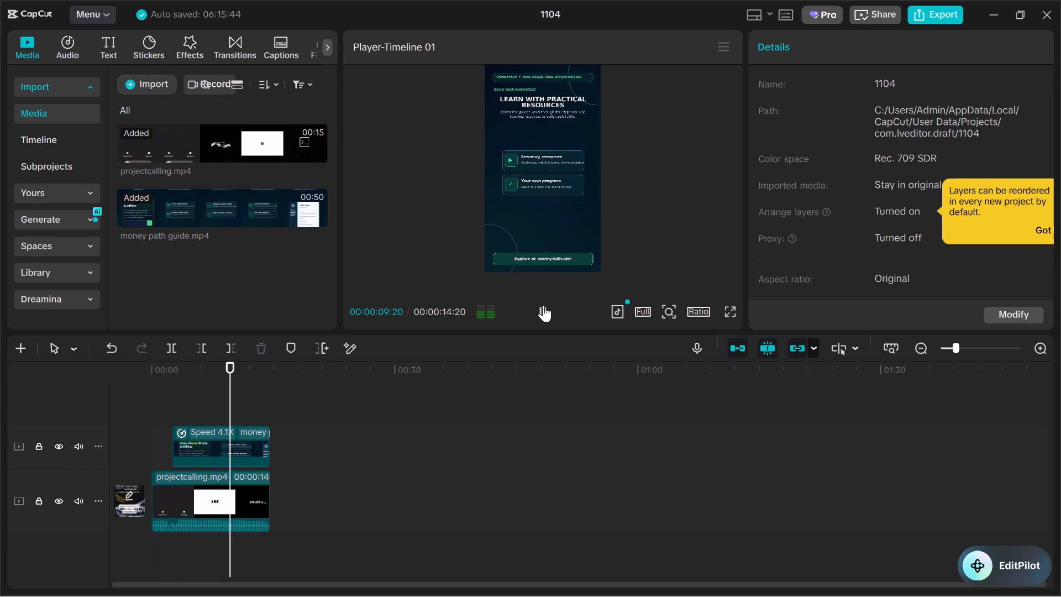
Close the Downloads, Pictures, projec search and duplicate Videos windows of File Explorer, keeping one Videos window.
left_click(363, 586)
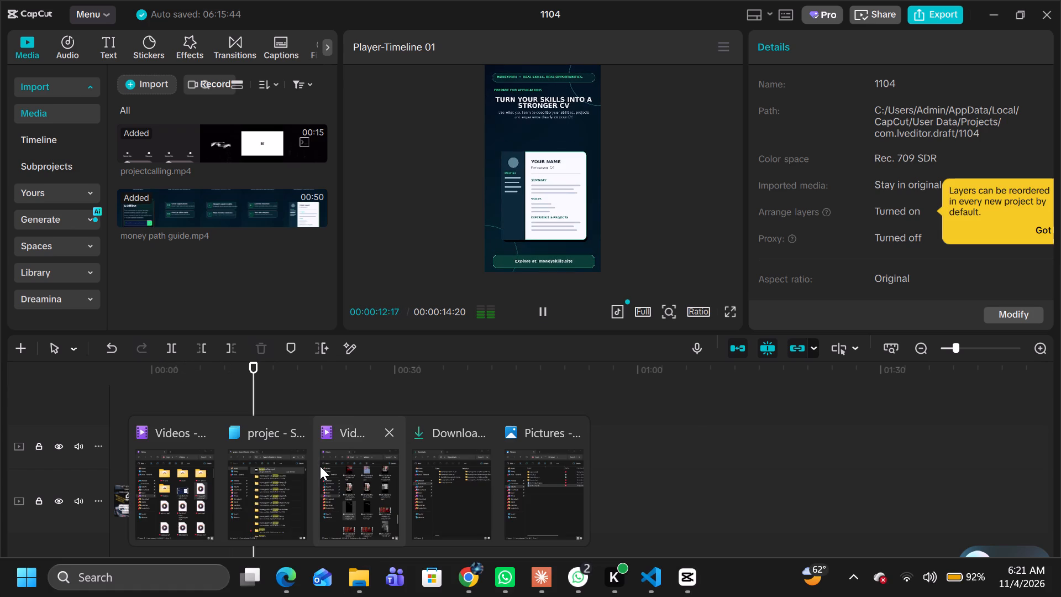
left_click(482, 429)
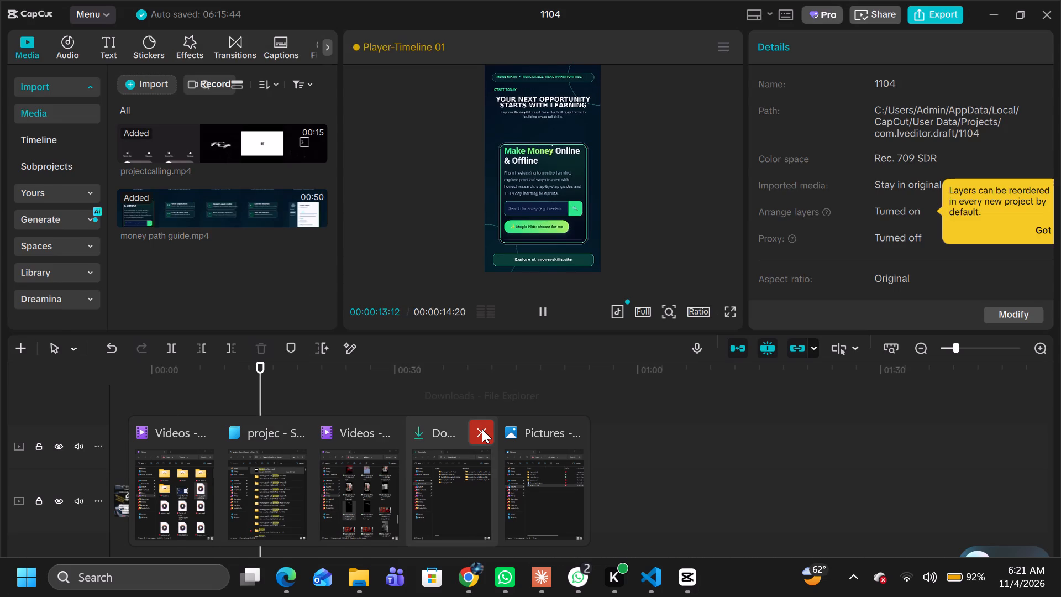
left_click(526, 428)
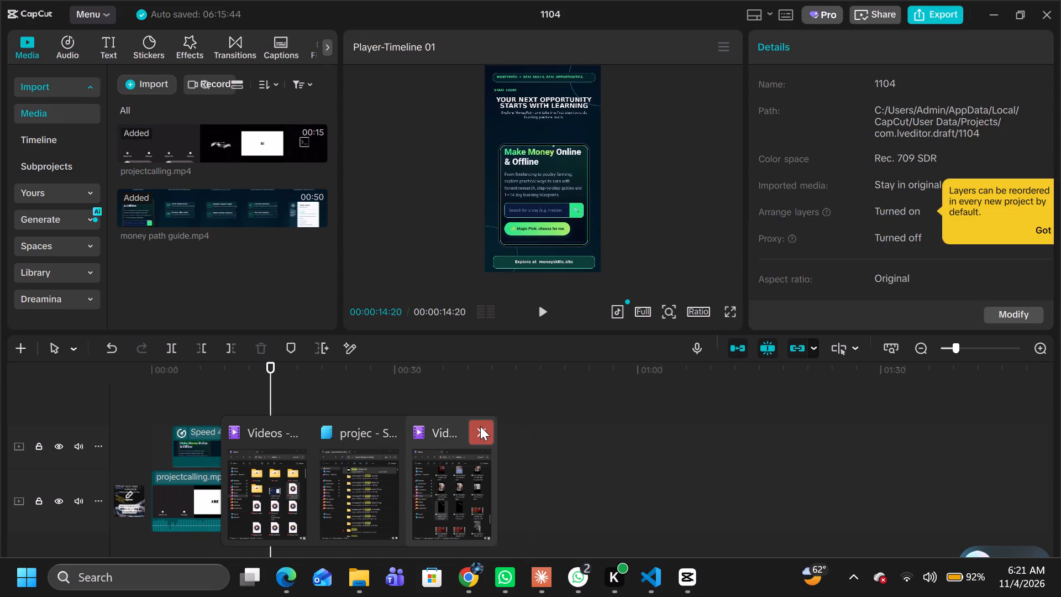
left_click(480, 426)
left_click(440, 422)
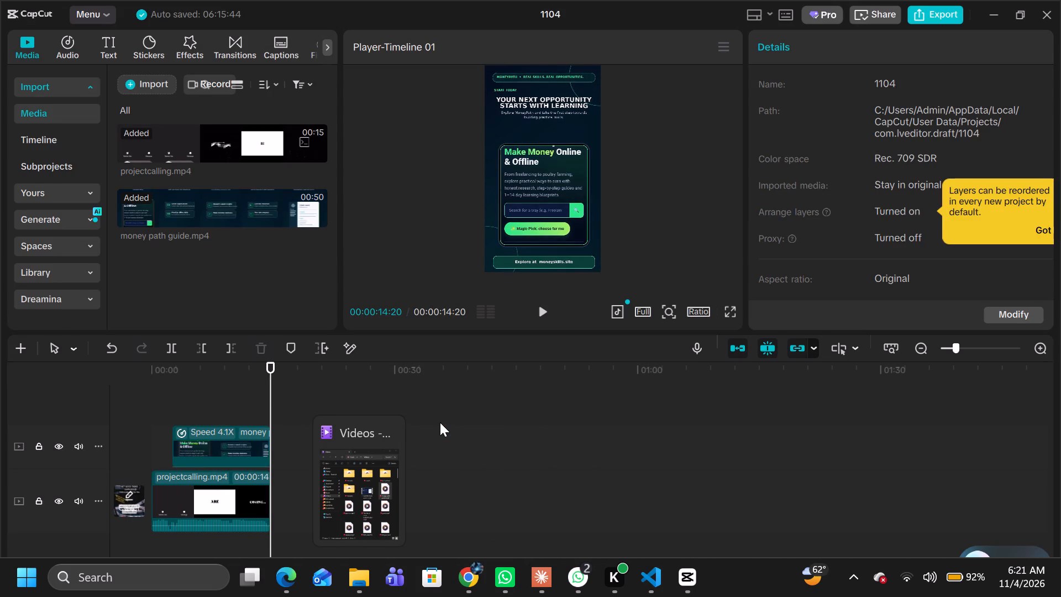
Look through the files in the remaining Videos window and open the miedit folder.
left_click(371, 475)
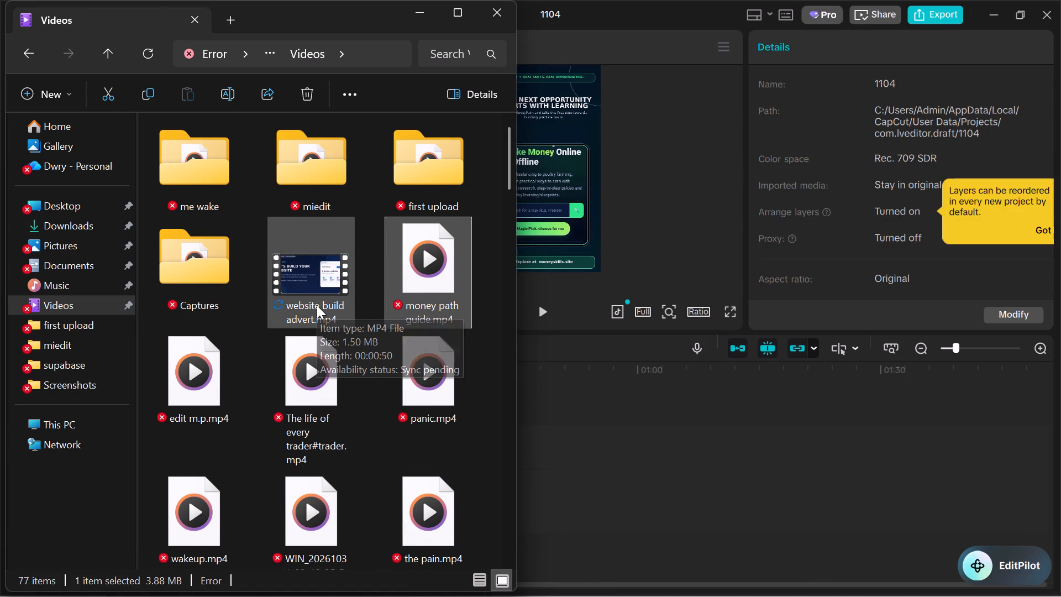
scroll(317, 305, "down", 3)
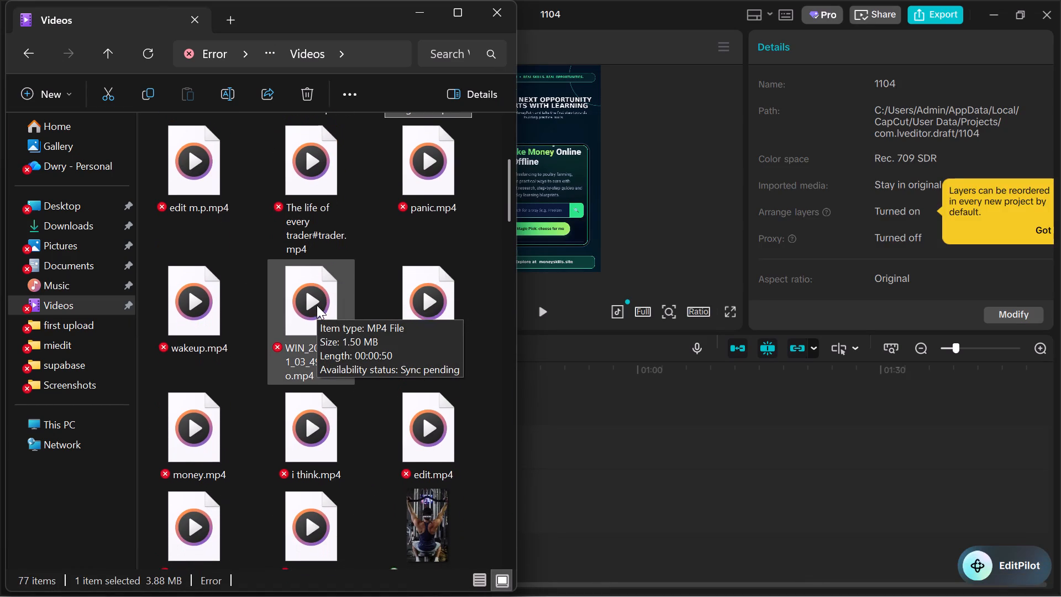
scroll(317, 305, "down", 1)
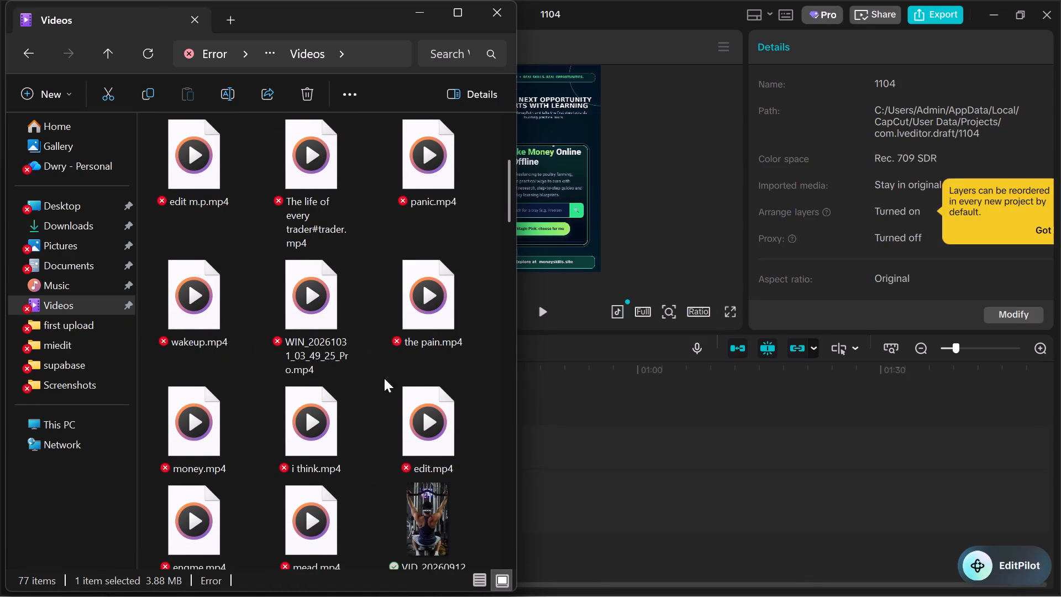
scroll(357, 382, "down", 1)
scroll(357, 382, "up", 1)
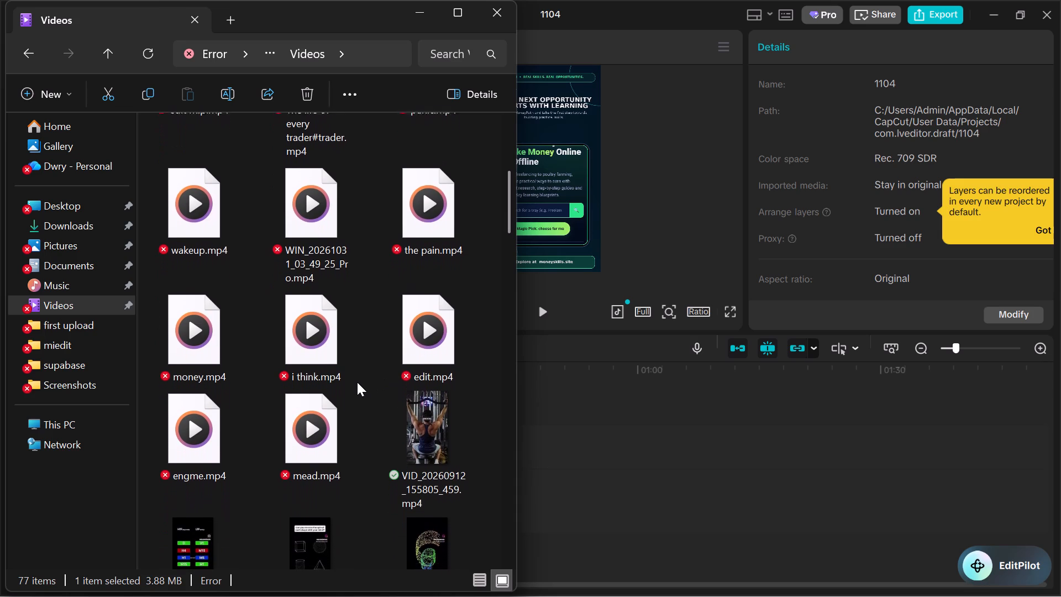
scroll(357, 382, "up", 2)
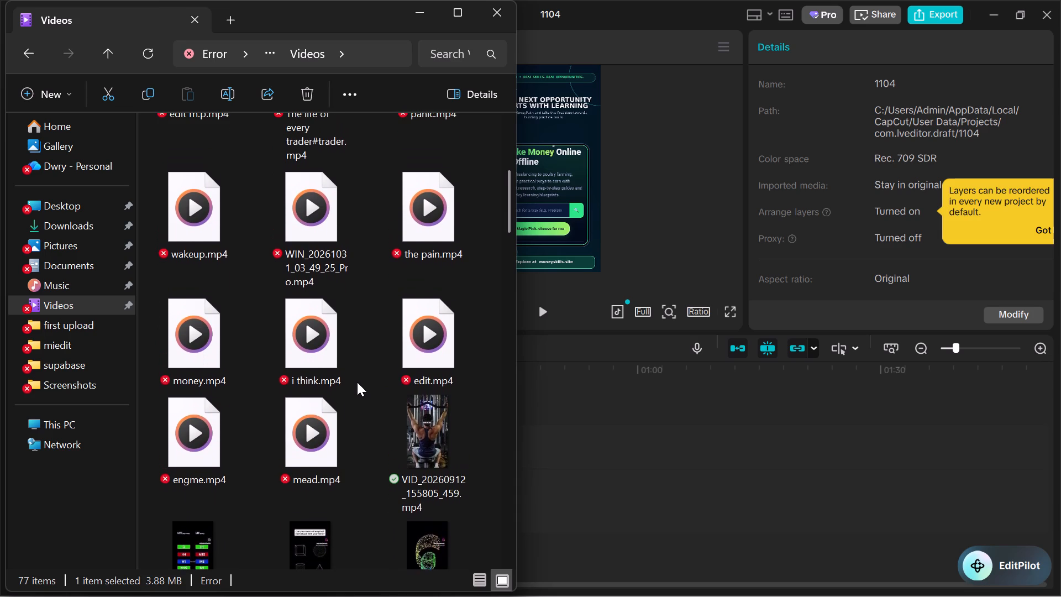
scroll(357, 382, "up", 3)
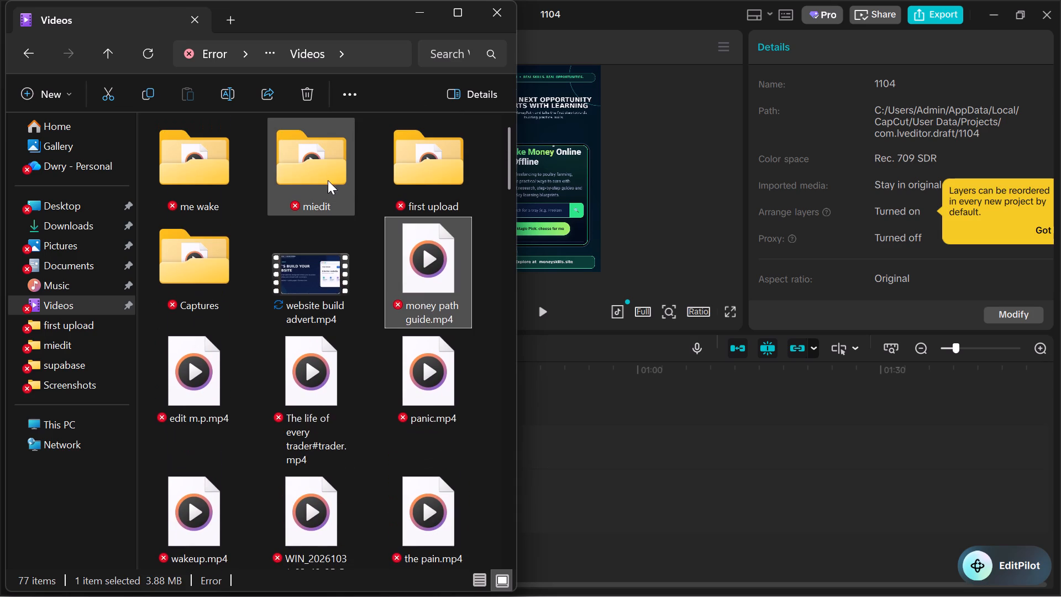
double_click(329, 176)
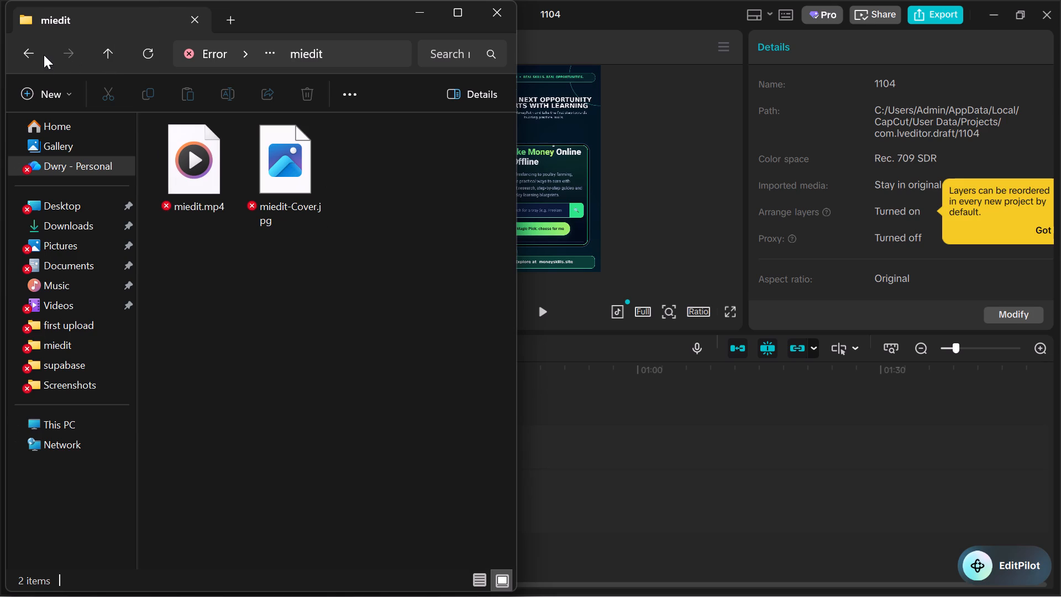
Return to the Videos folder, open the first upload folder, play its video briefly, and close the player.
left_click(25, 48)
double_click(431, 170)
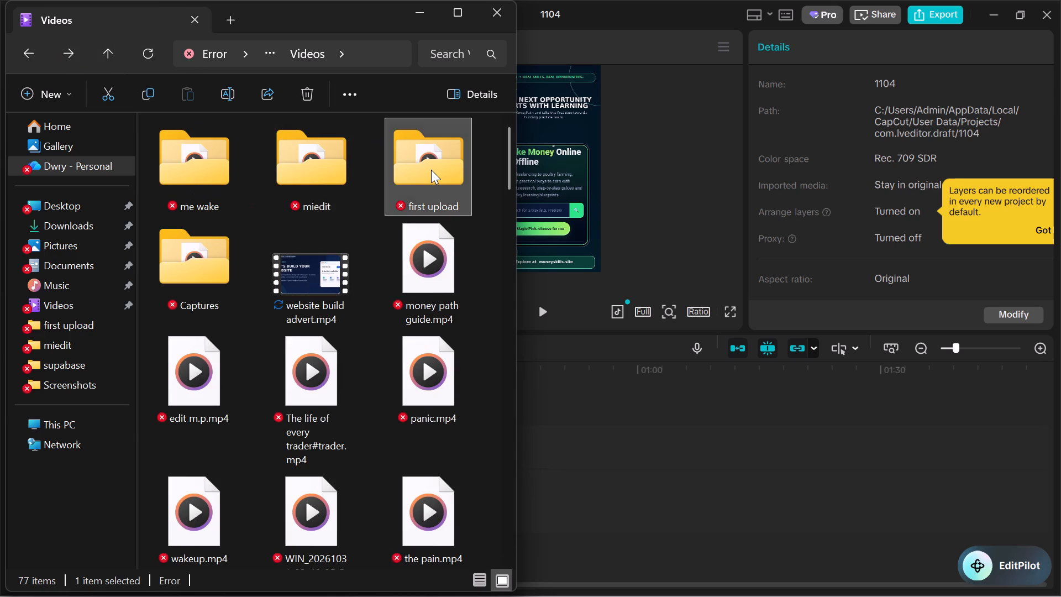
double_click(195, 174)
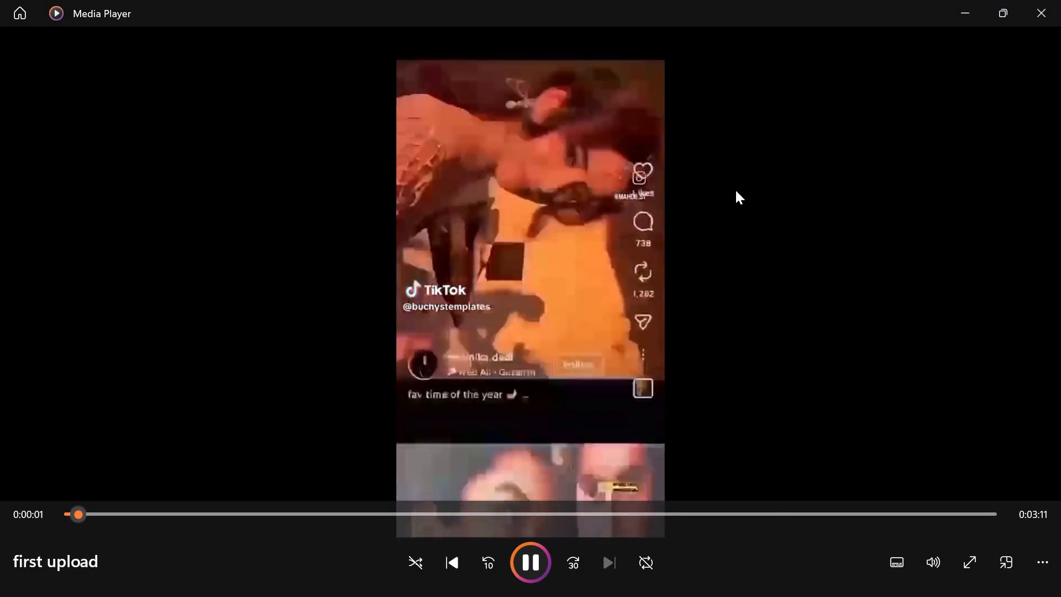
left_click(1043, 4)
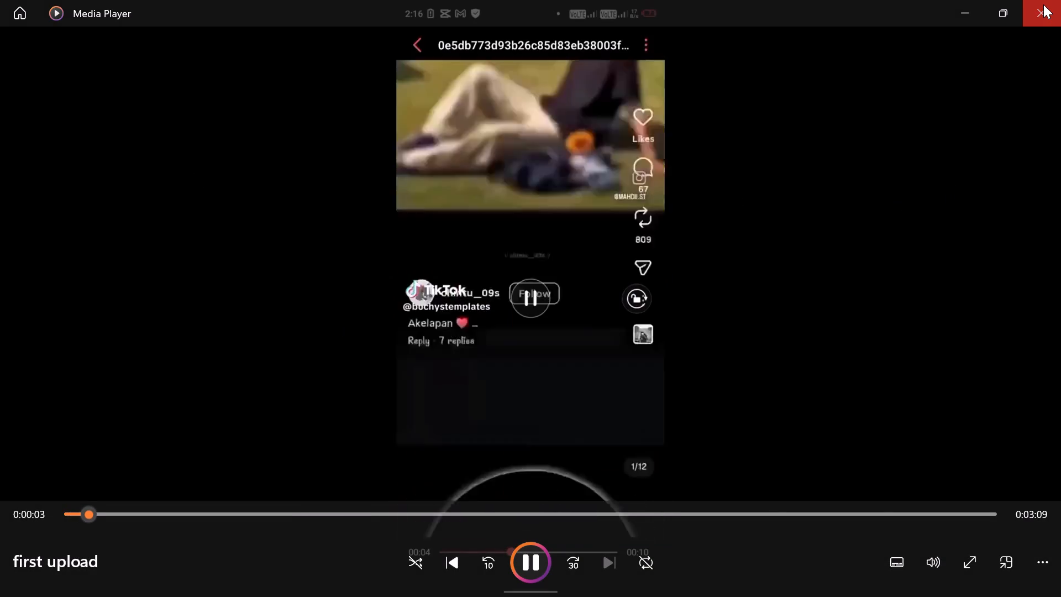
Add the first upload video from its folder to the CapCut timeline, directly after the money path guide.mp4 clip.
left_click_drag(204, 159, 624, 379)
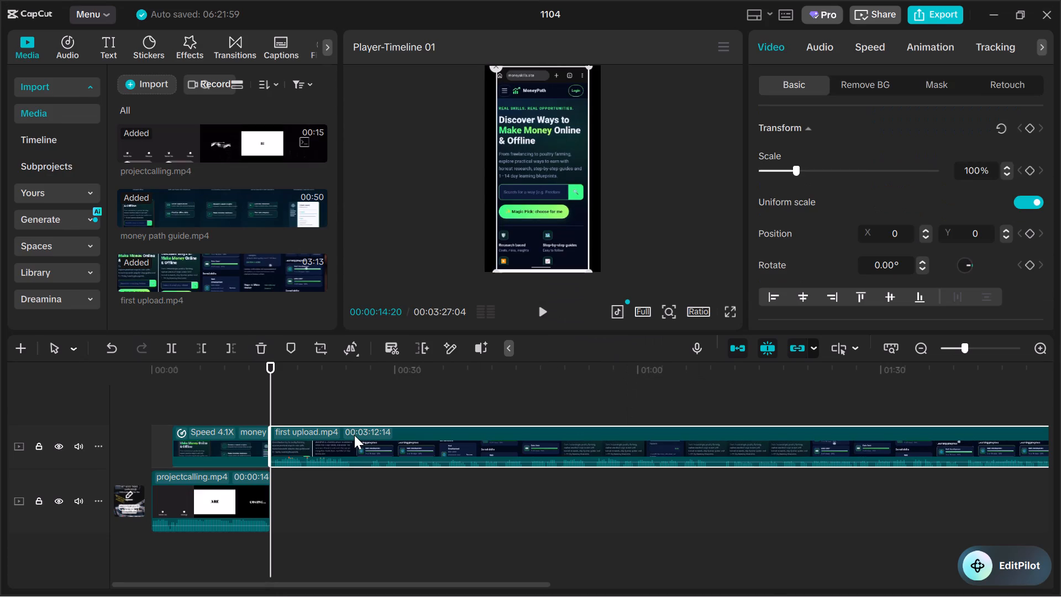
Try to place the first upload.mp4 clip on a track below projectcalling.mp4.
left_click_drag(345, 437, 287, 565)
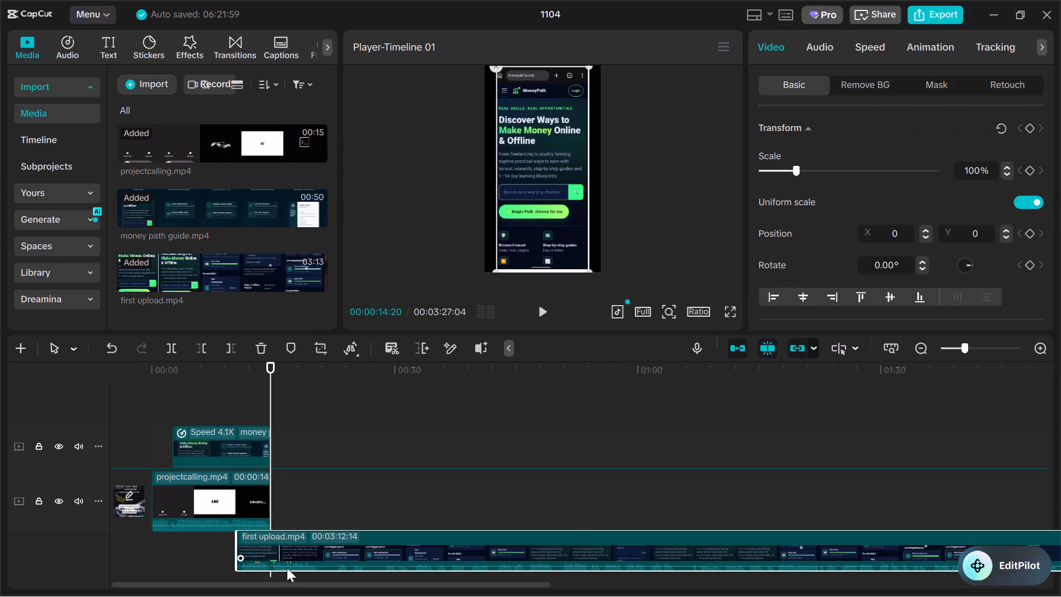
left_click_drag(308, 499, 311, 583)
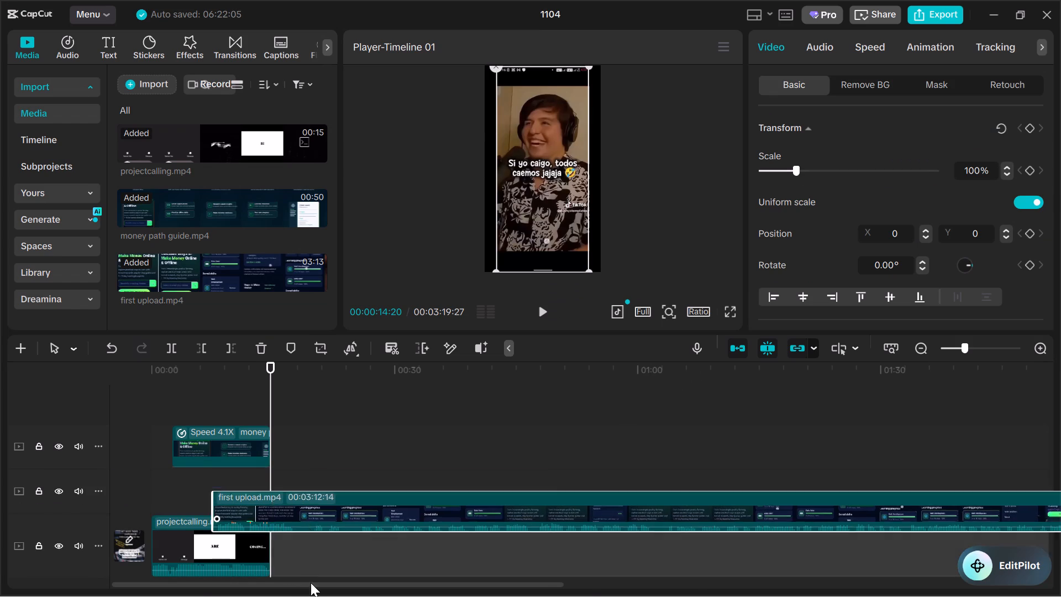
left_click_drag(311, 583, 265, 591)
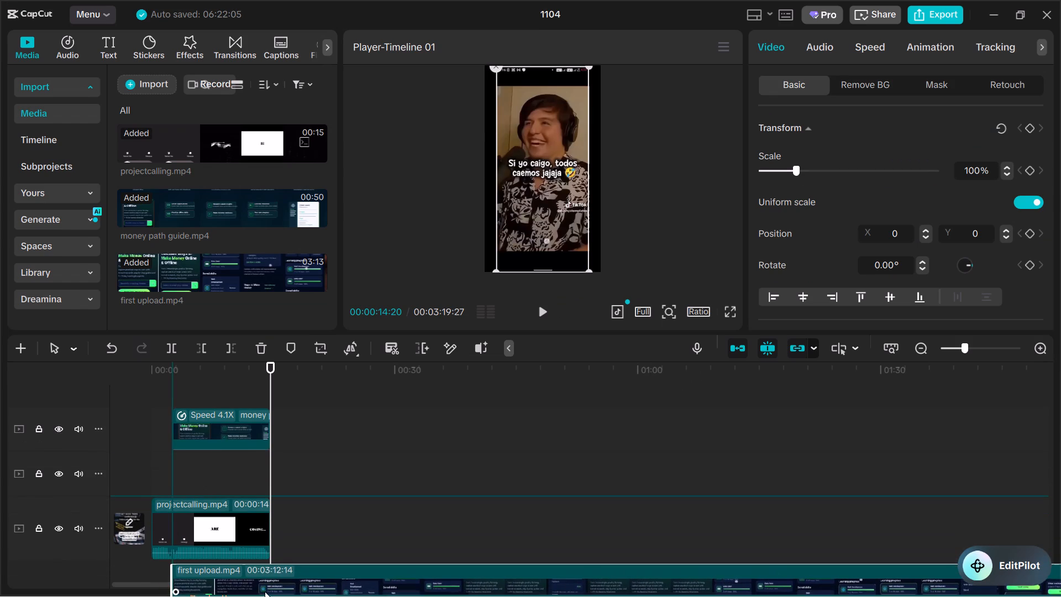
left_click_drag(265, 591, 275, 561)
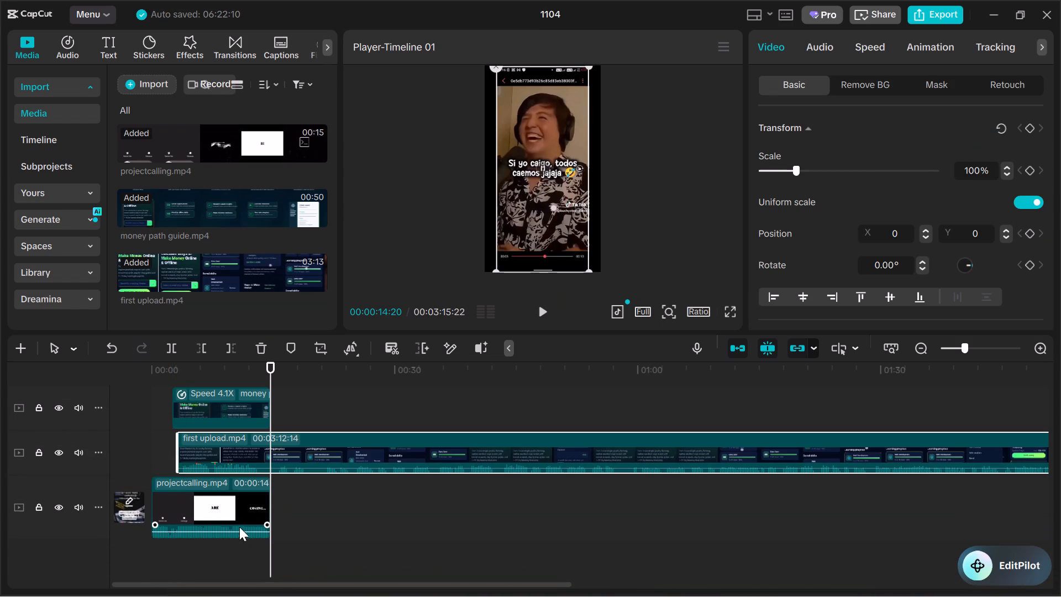
Move projectcalling.mp4 onto the overlay track after money path guide.mp4, and put first upload.mp4 on the main track.
left_click_drag(237, 525, 229, 514)
left_click_drag(224, 506, 348, 405)
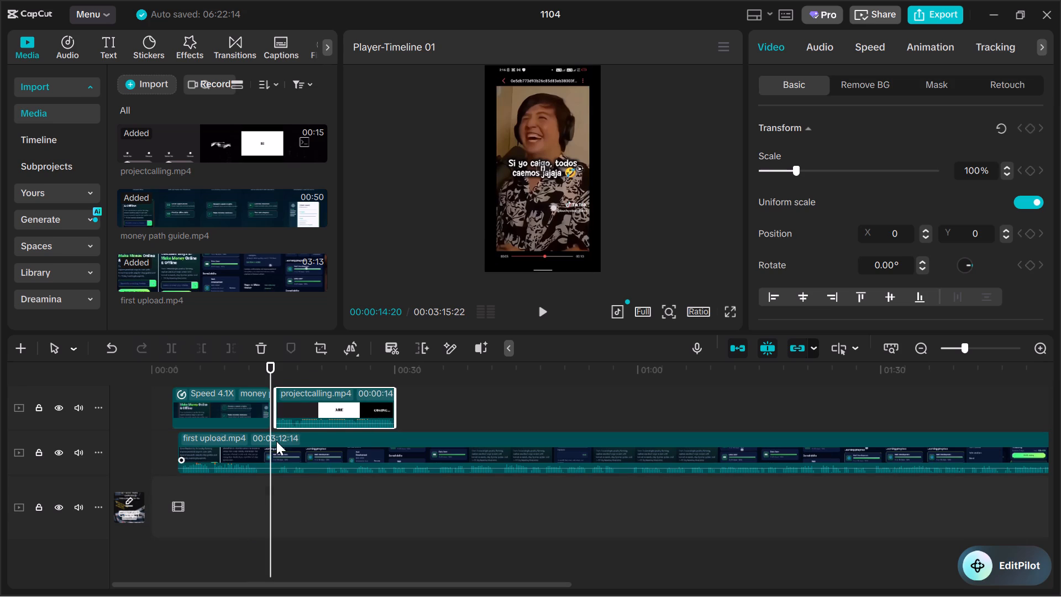
left_click_drag(275, 442, 251, 500)
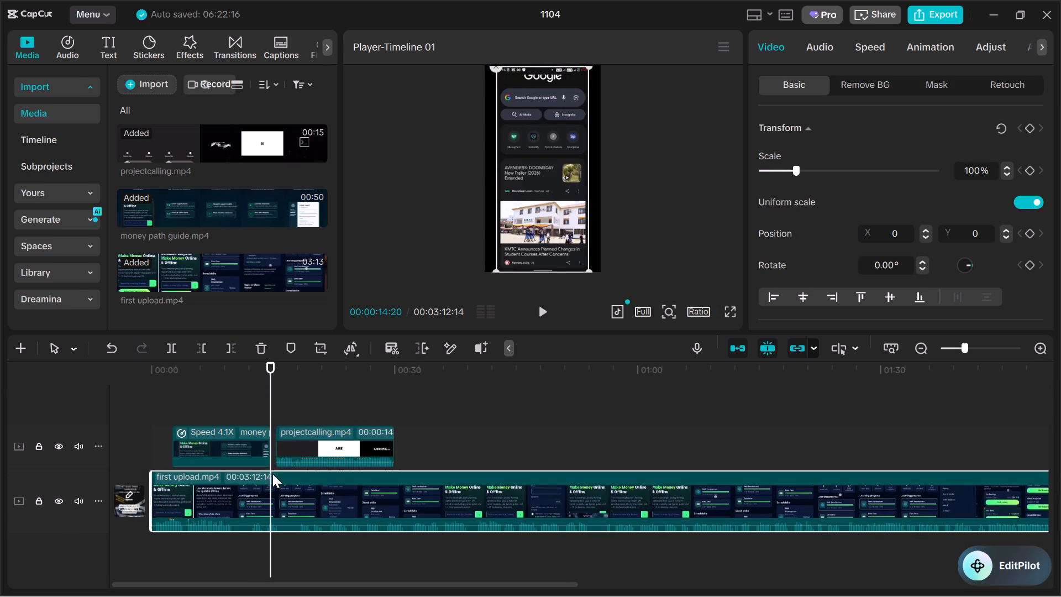
Reposition projectcalling.mp4 on the overlay track so it starts at about 16 seconds, after money path guide.mp4.
left_click_drag(304, 444, 235, 469)
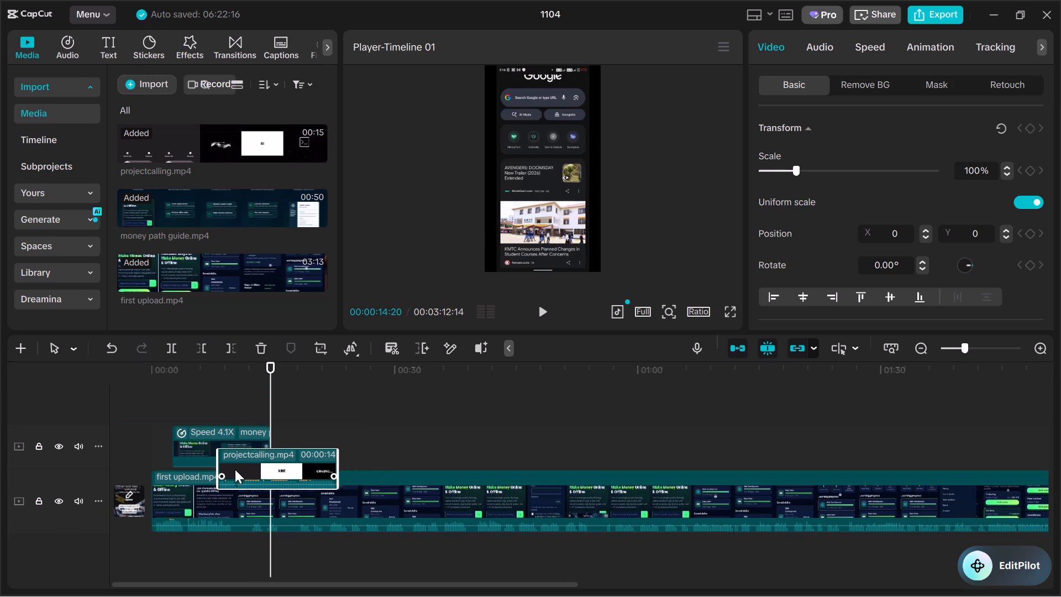
left_click_drag(235, 469, 200, 470)
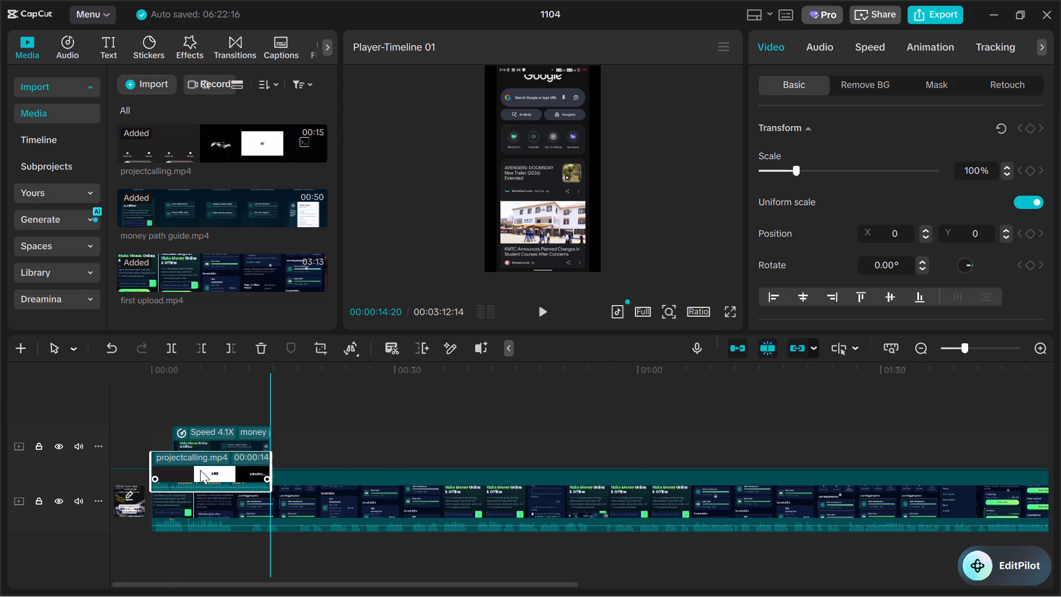
left_click_drag(200, 470, 294, 453)
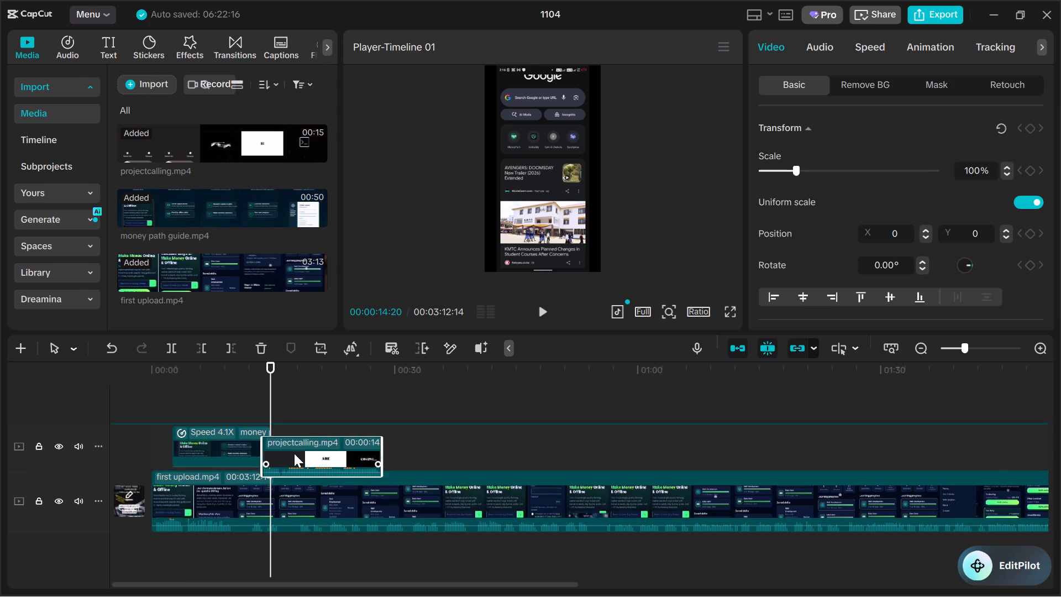
left_click_drag(294, 453, 313, 445)
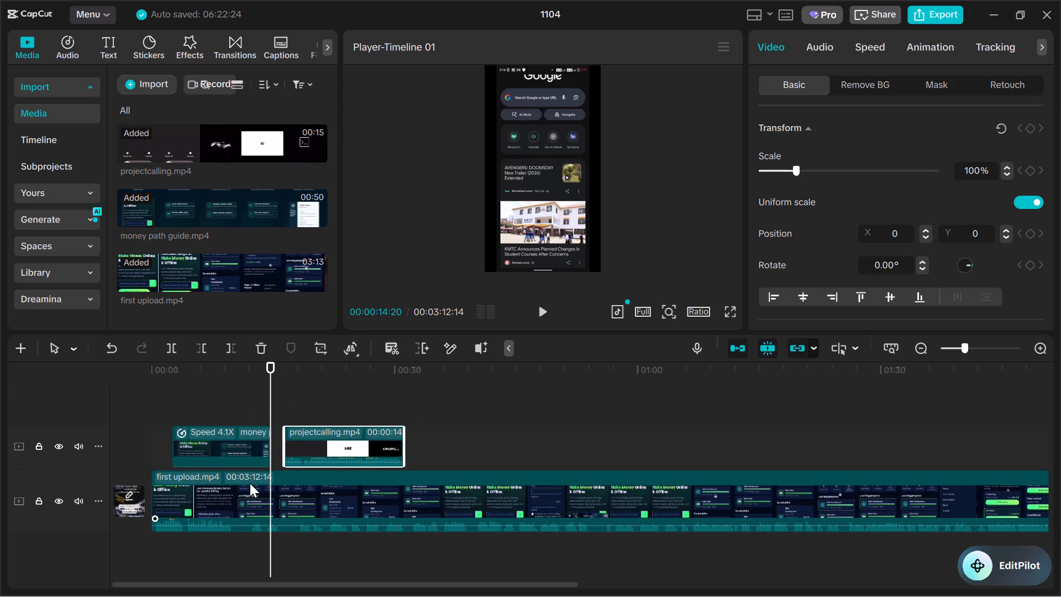
Move first upload.mp4 from the main track to a new top track, starting at about 29 seconds near projectcalling.mp4's end.
left_click_drag(248, 491, 488, 441)
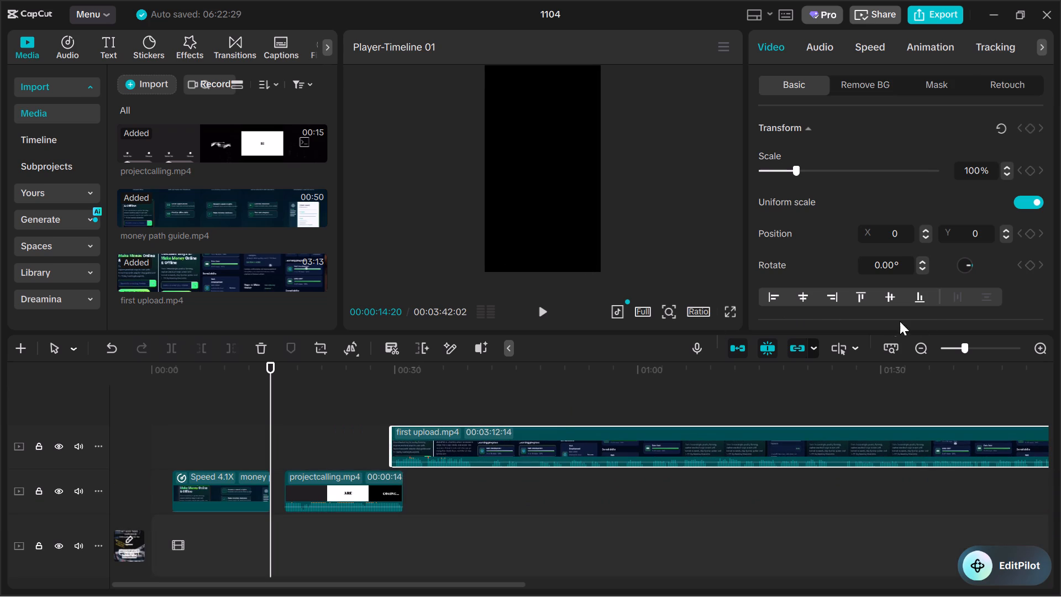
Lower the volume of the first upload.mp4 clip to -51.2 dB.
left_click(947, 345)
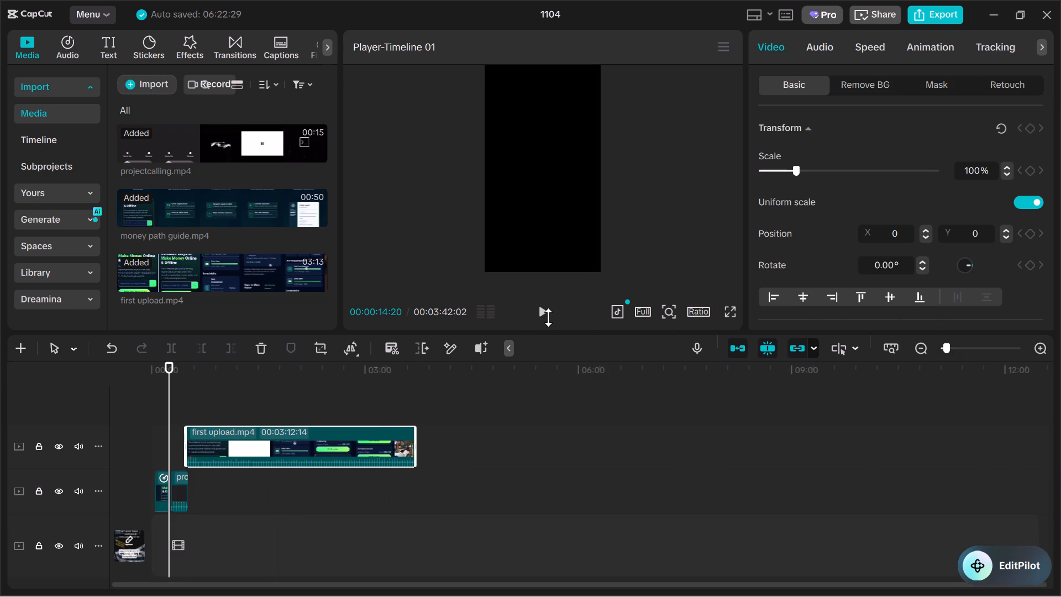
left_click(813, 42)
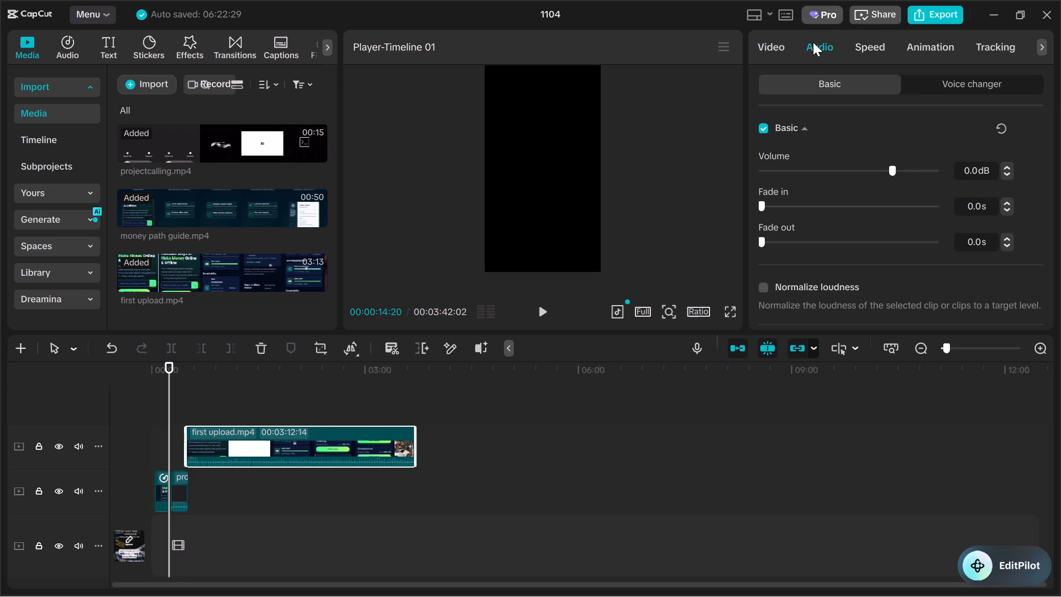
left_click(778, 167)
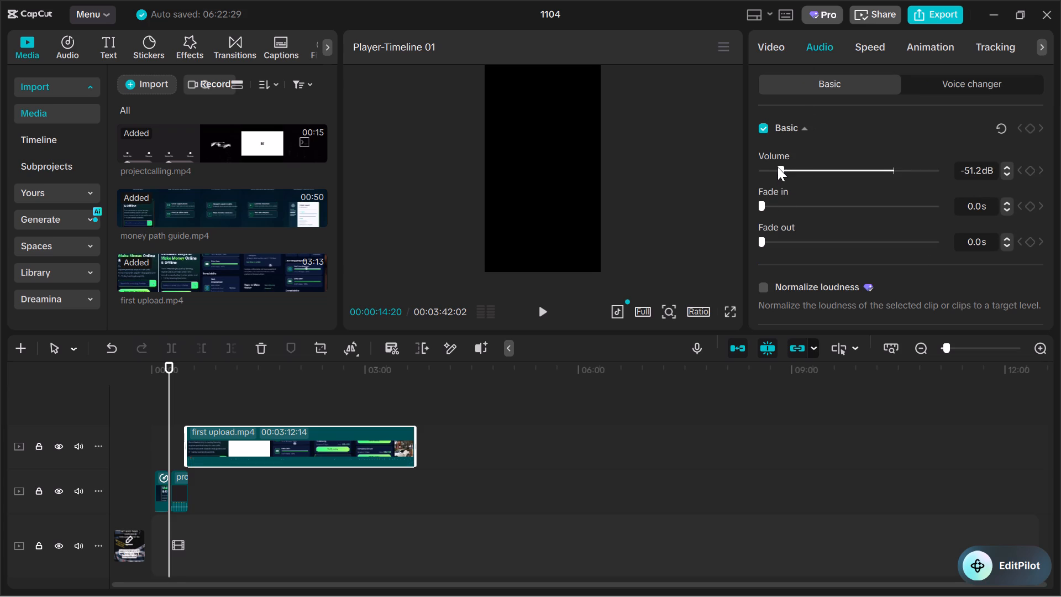
Play the timeline from 00:00:29:10 across the start of the first upload.mp4 clip and pause the playback.
left_click(539, 305)
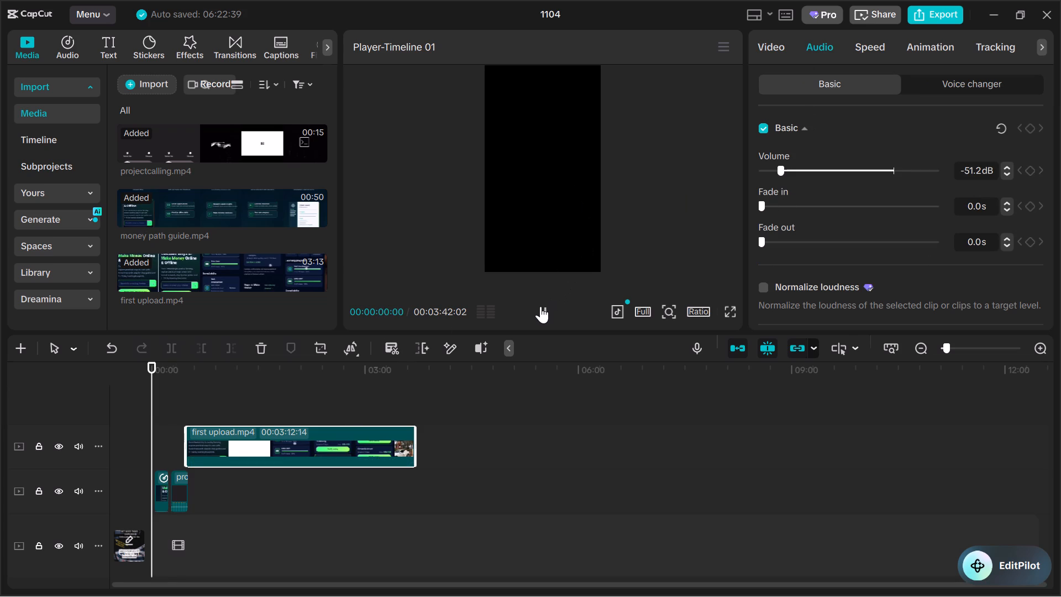
left_click(970, 347)
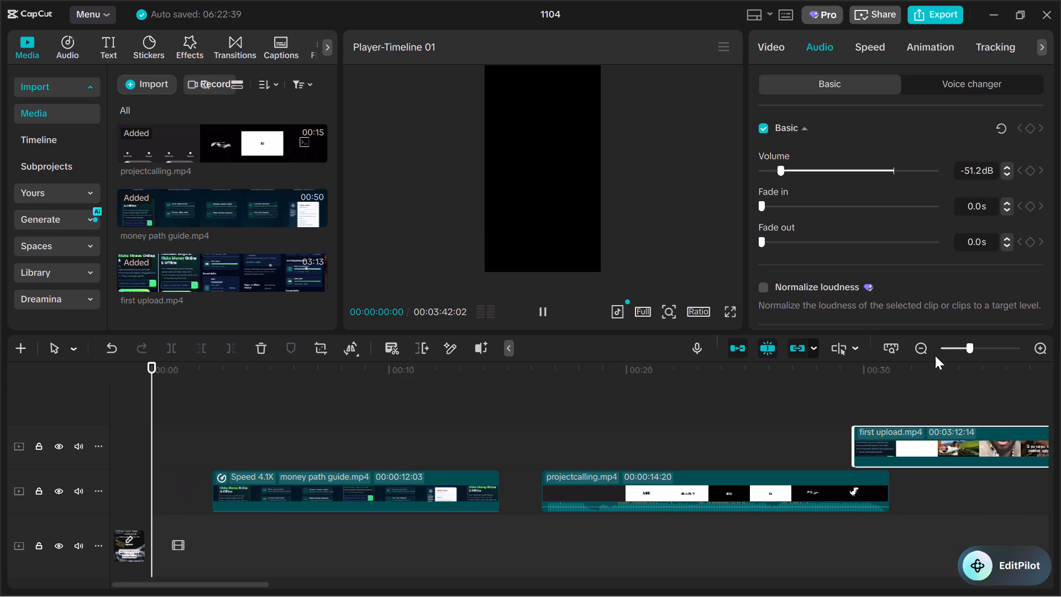
left_click(800, 439)
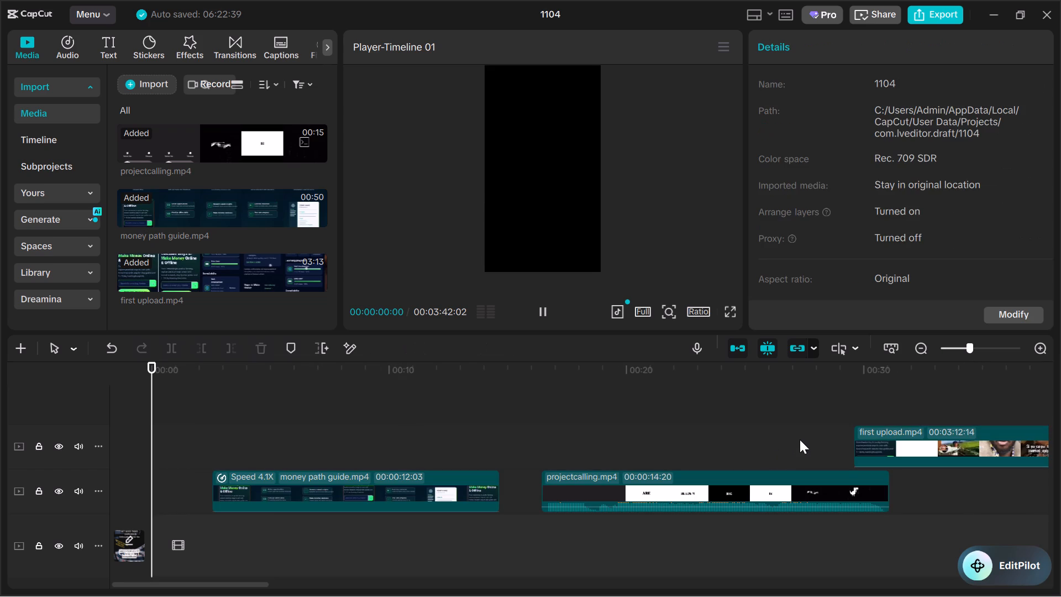
left_click(828, 427)
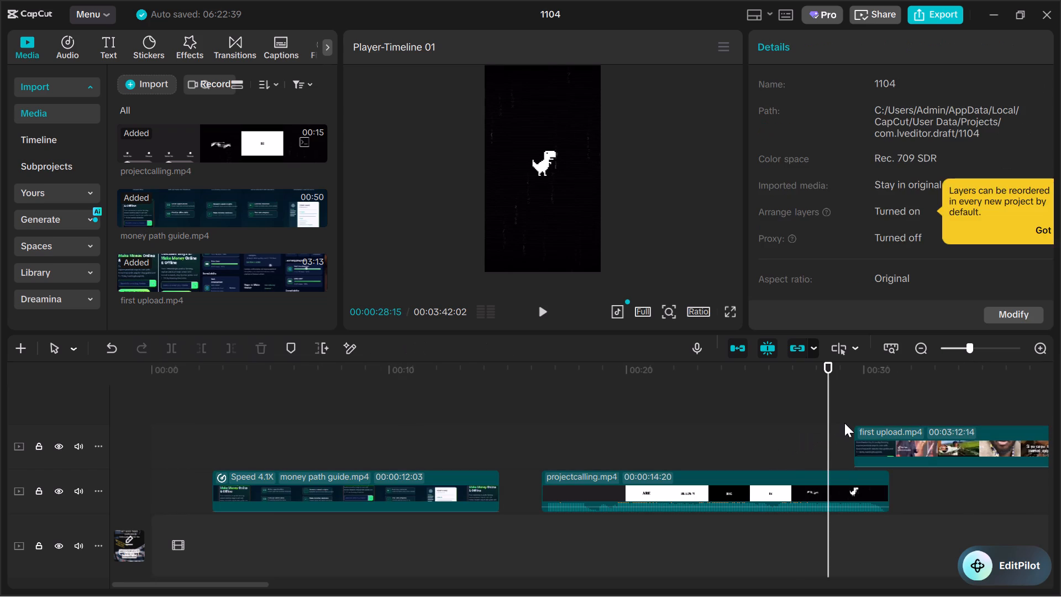
left_click(848, 420)
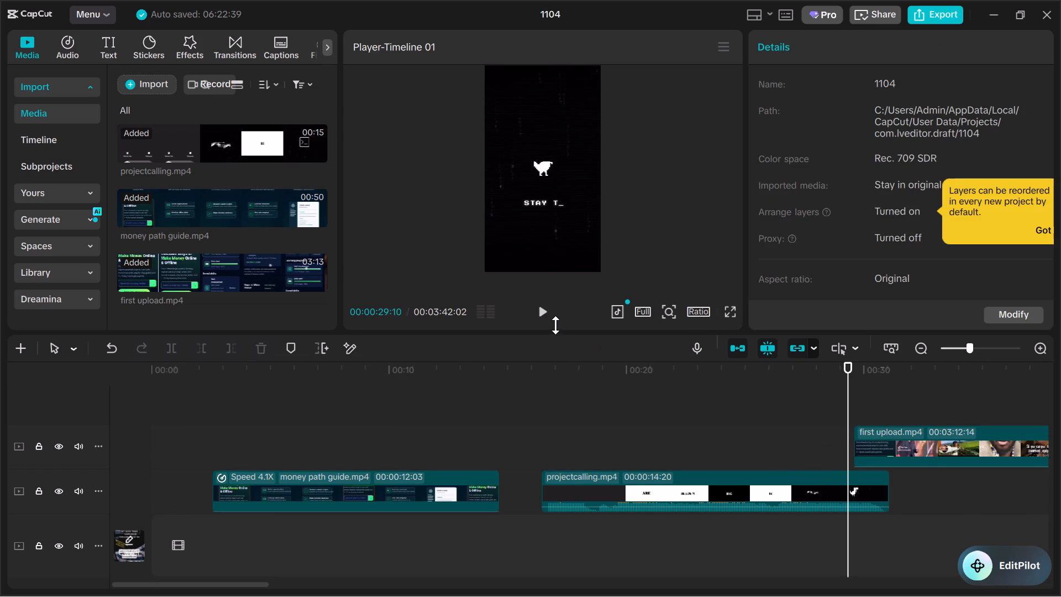
left_click(542, 314)
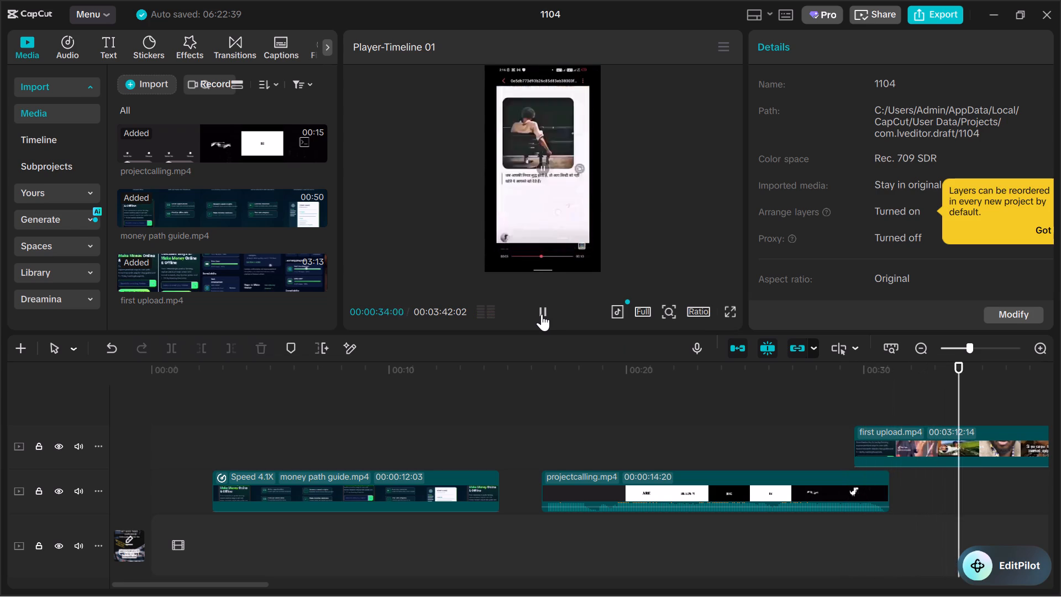
left_click(542, 314)
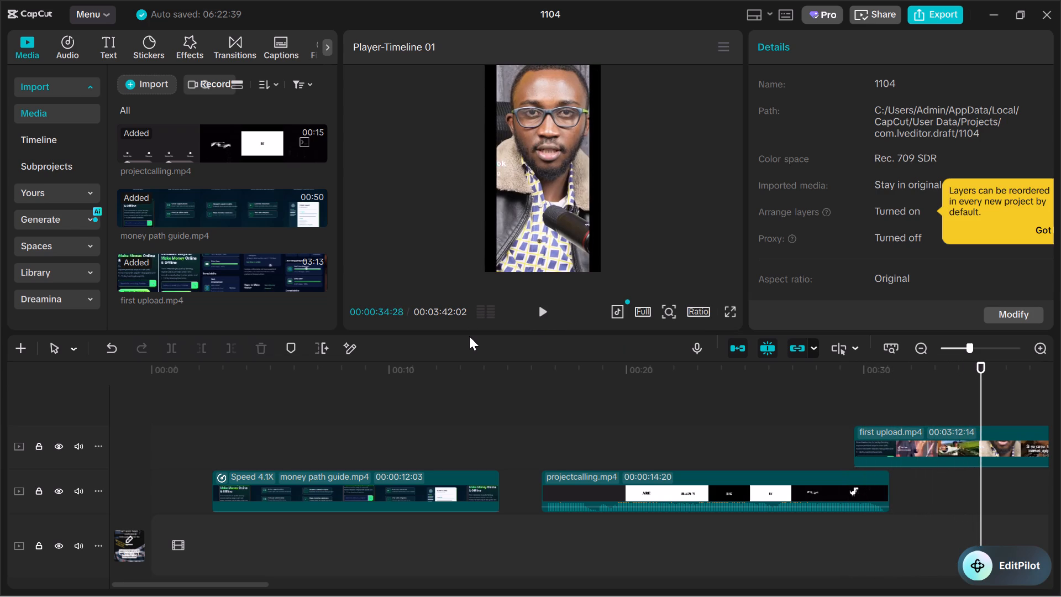
Set the volume of the first upload.mp4 clip to 0.0 dB.
scroll(469, 336, "left", 1)
scroll(536, 420, "left", 2)
scroll(536, 420, "right", 1)
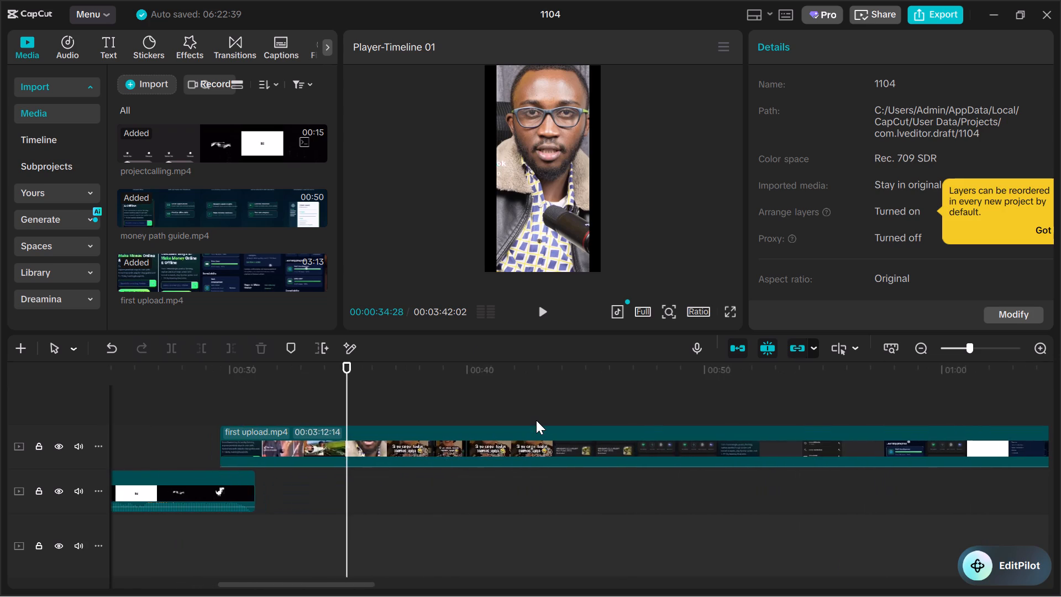
scroll(536, 420, "right", 1)
left_click(557, 448)
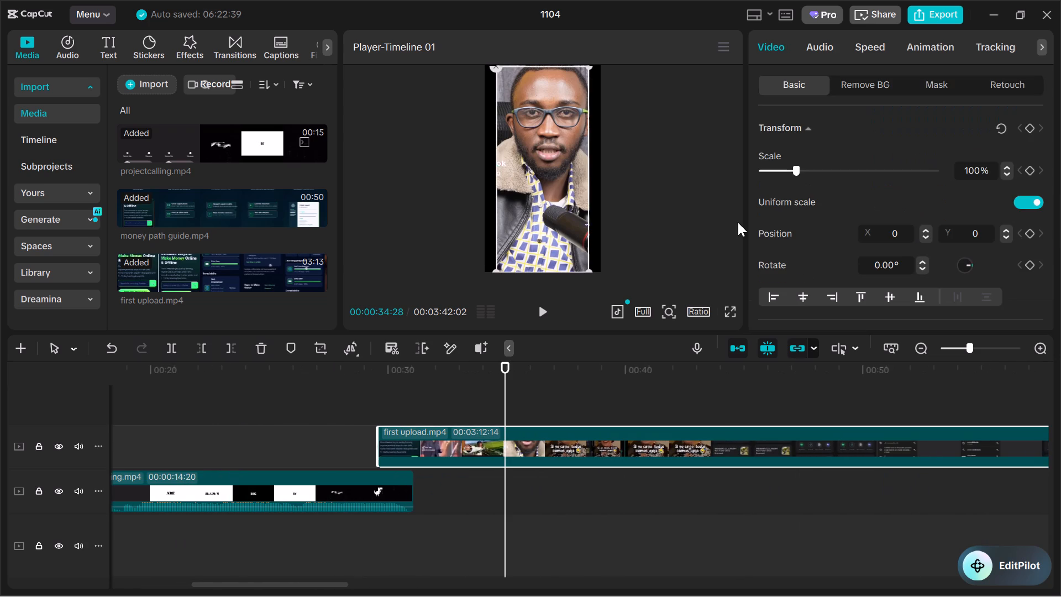
left_click(818, 46)
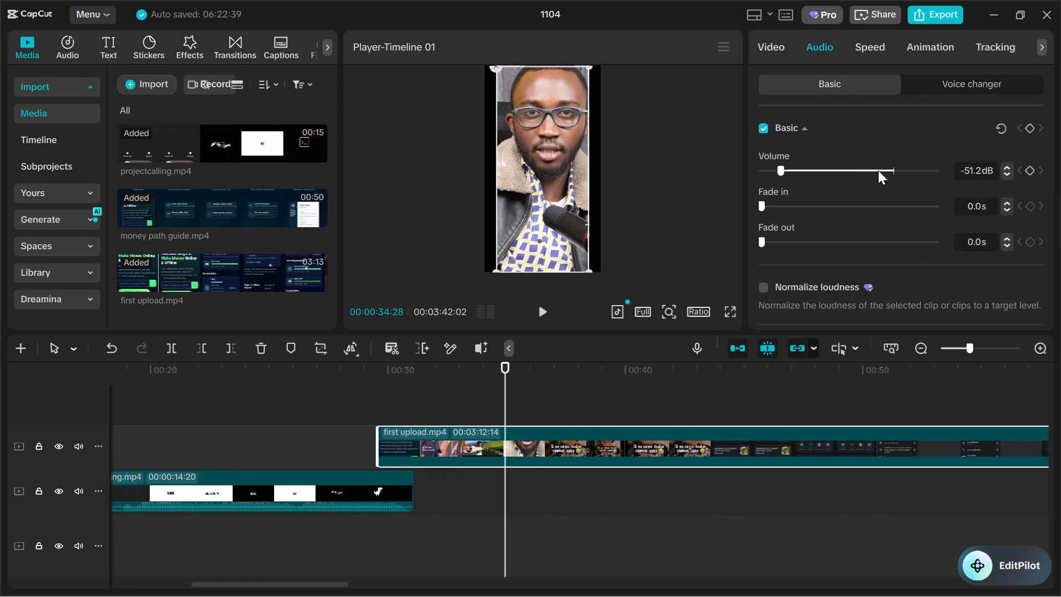
left_click(889, 170)
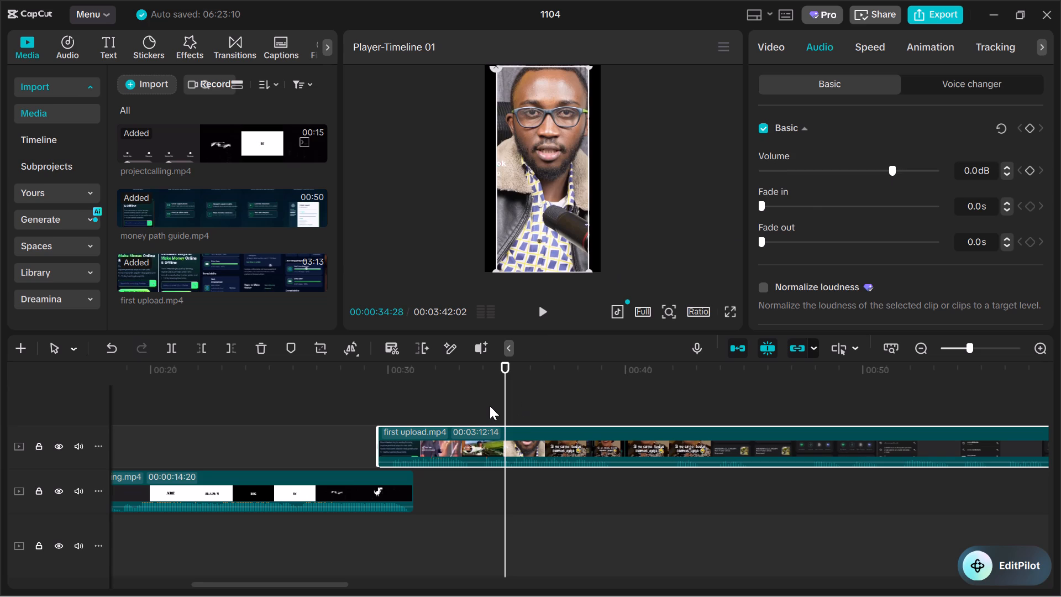
Split the first upload.mp4 clip at 00:00:34:09.
left_click(487, 401)
left_click(498, 392)
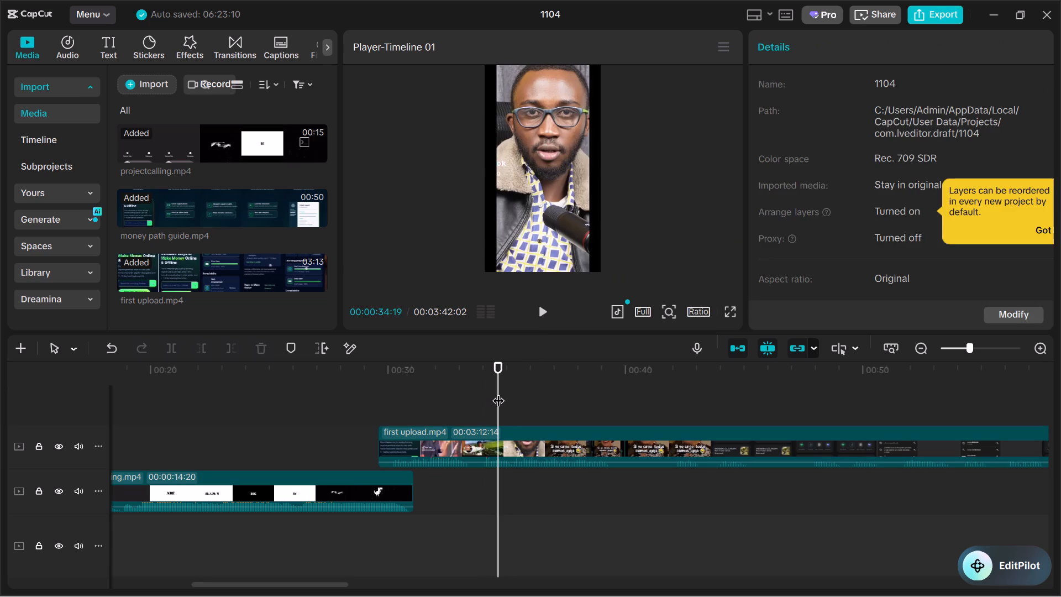
left_click(490, 384)
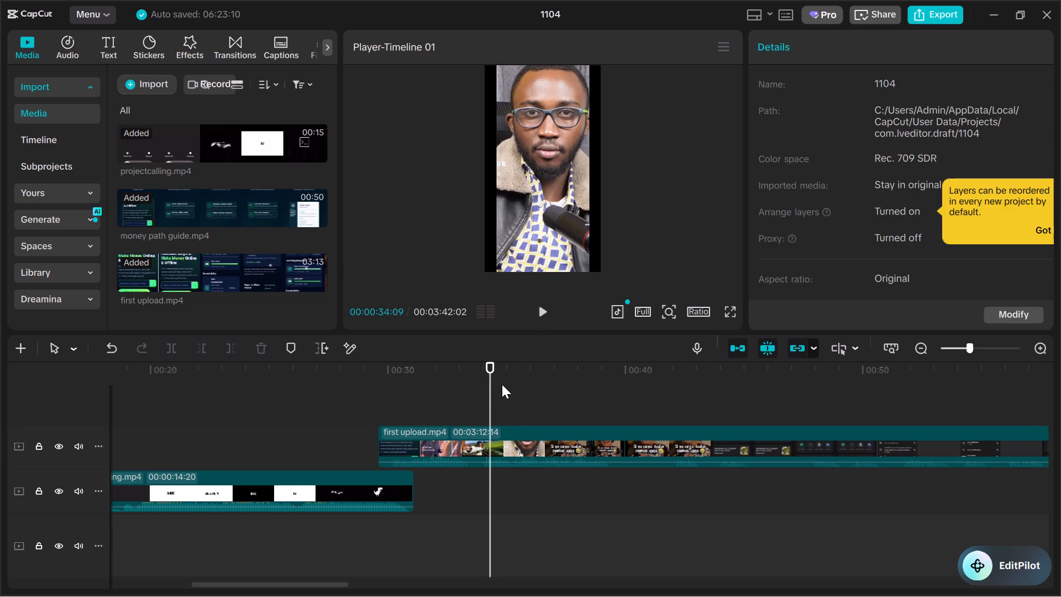
left_click(445, 443)
left_click(166, 343)
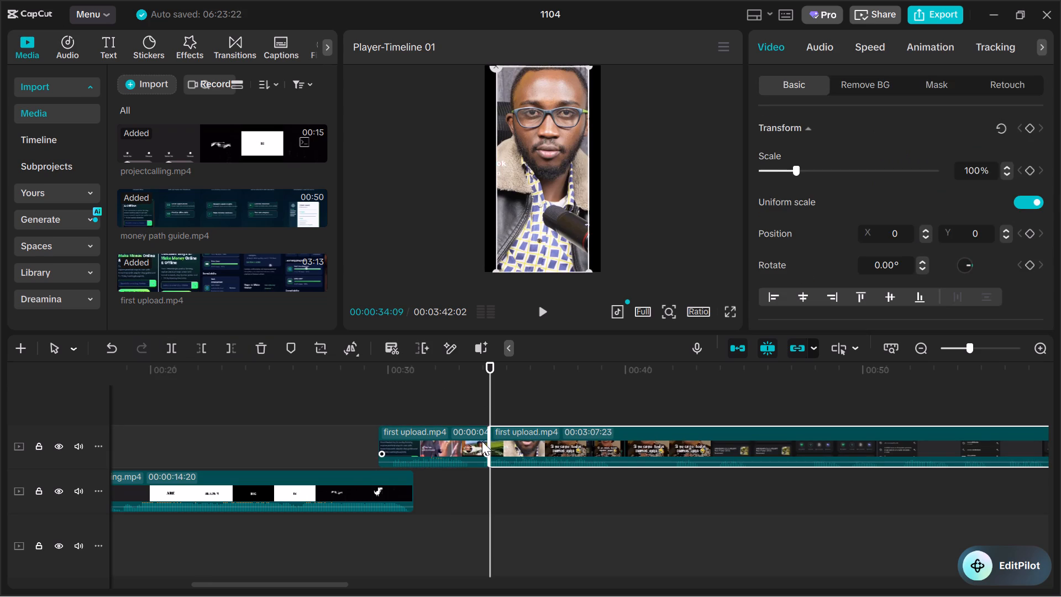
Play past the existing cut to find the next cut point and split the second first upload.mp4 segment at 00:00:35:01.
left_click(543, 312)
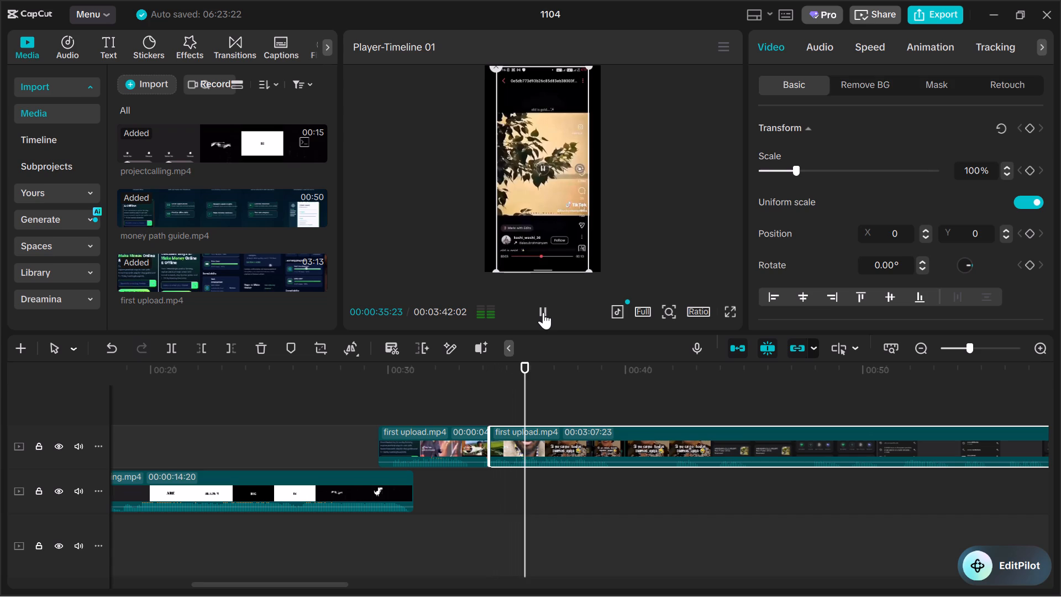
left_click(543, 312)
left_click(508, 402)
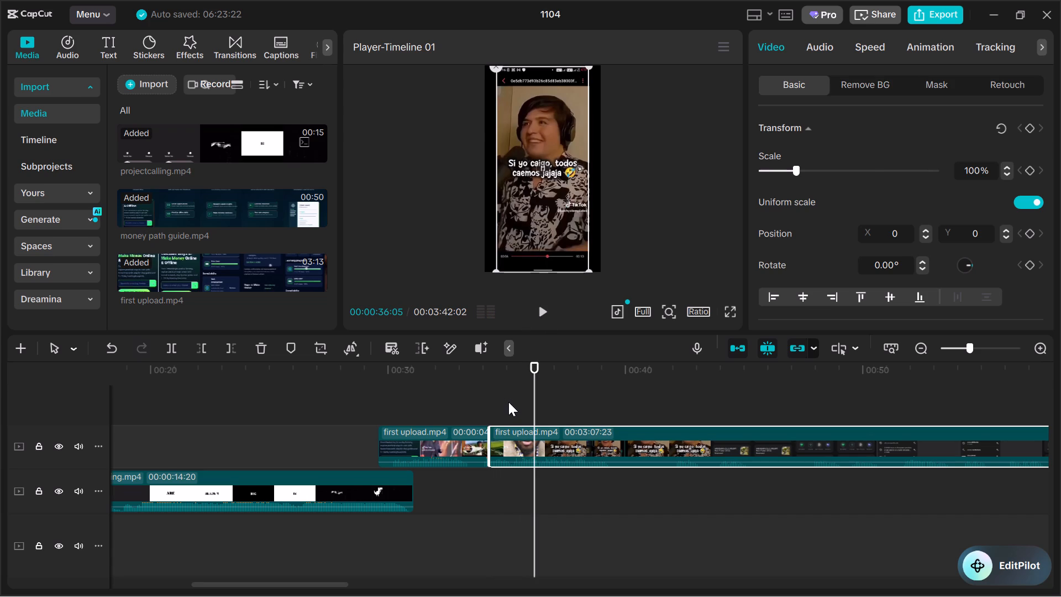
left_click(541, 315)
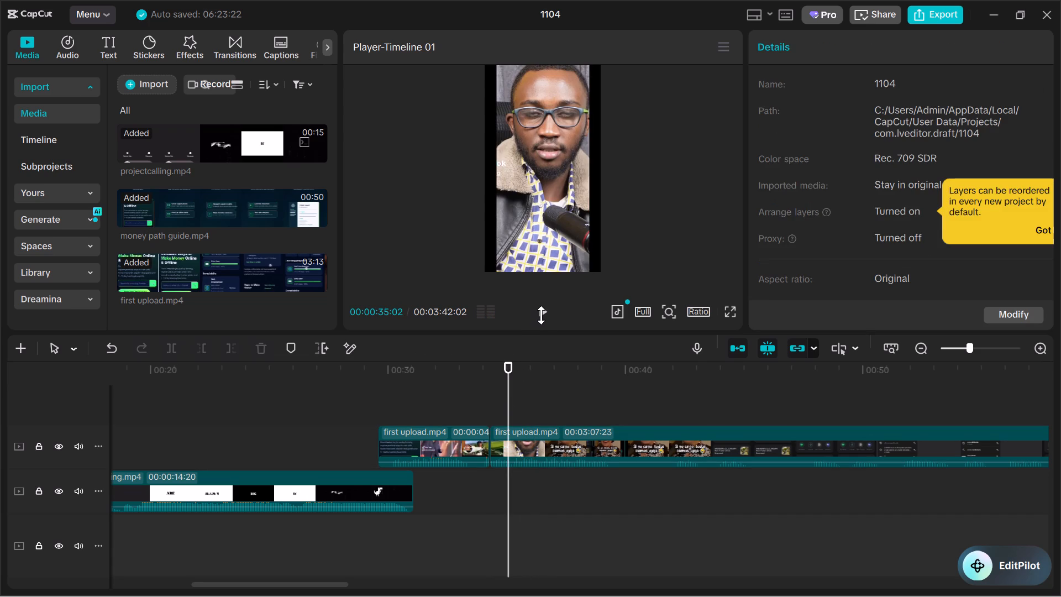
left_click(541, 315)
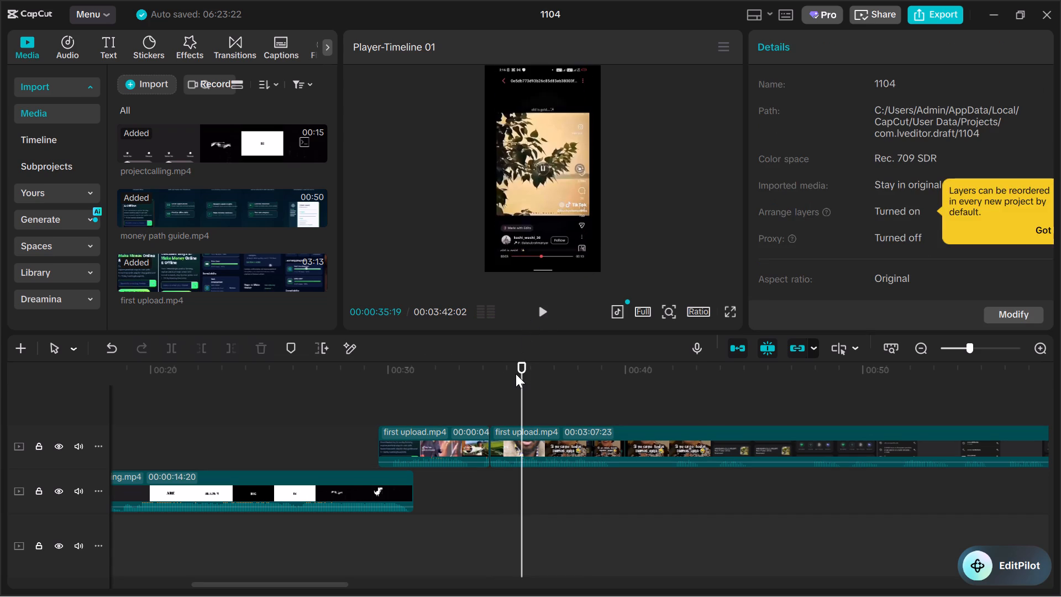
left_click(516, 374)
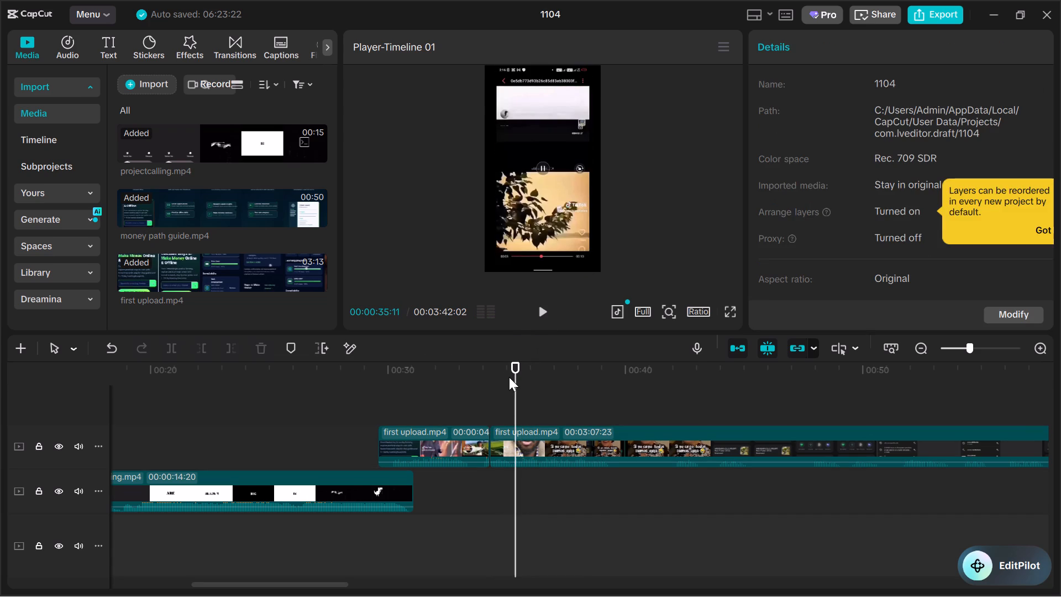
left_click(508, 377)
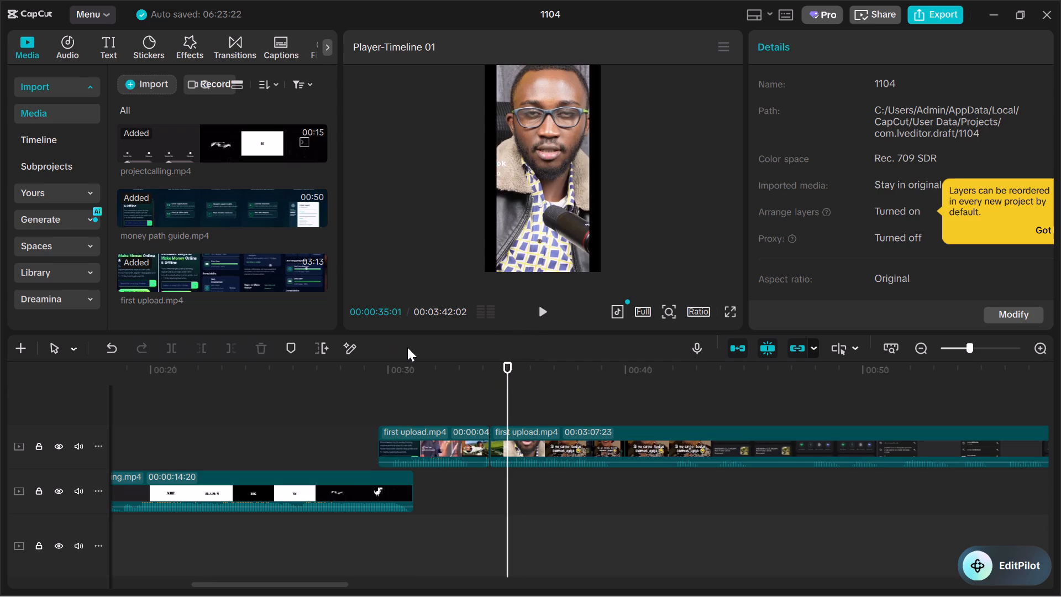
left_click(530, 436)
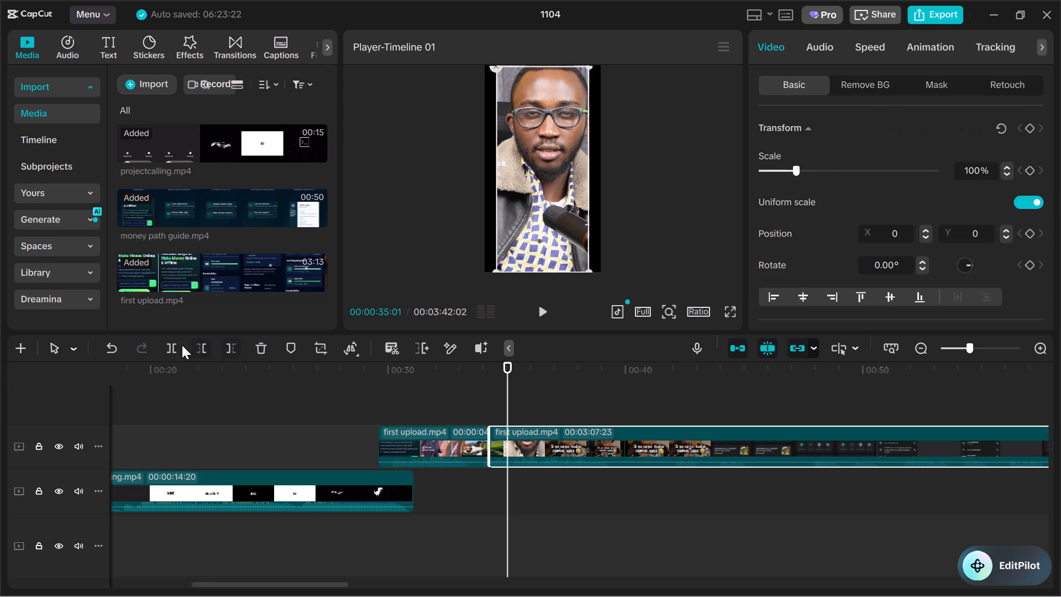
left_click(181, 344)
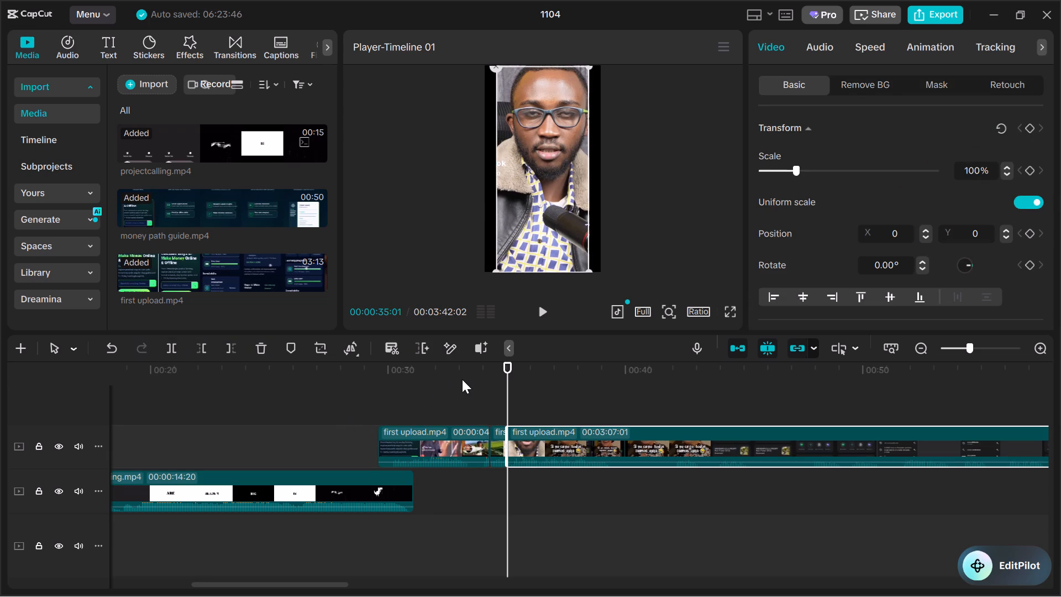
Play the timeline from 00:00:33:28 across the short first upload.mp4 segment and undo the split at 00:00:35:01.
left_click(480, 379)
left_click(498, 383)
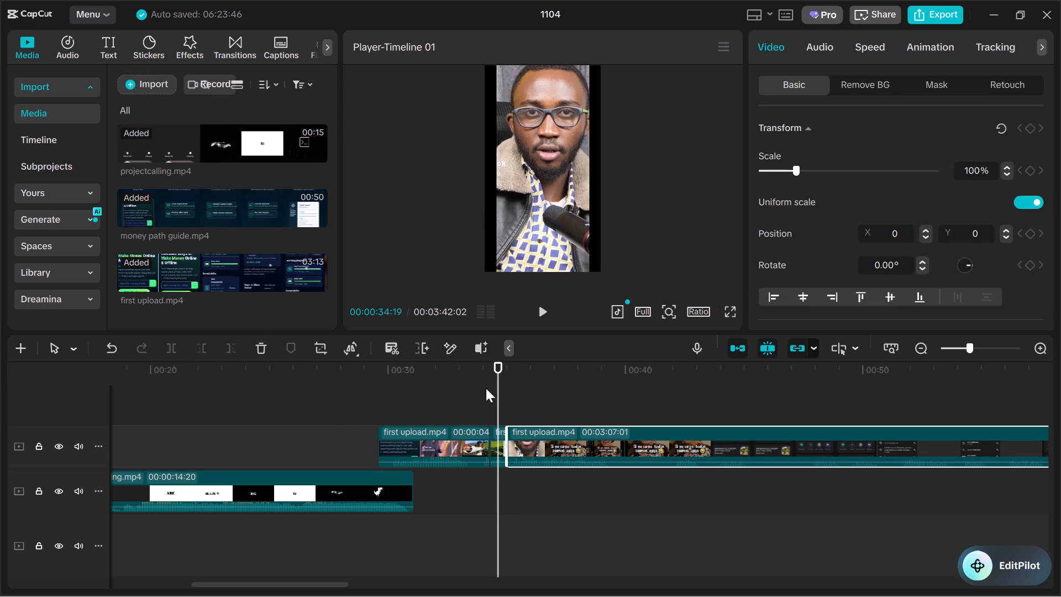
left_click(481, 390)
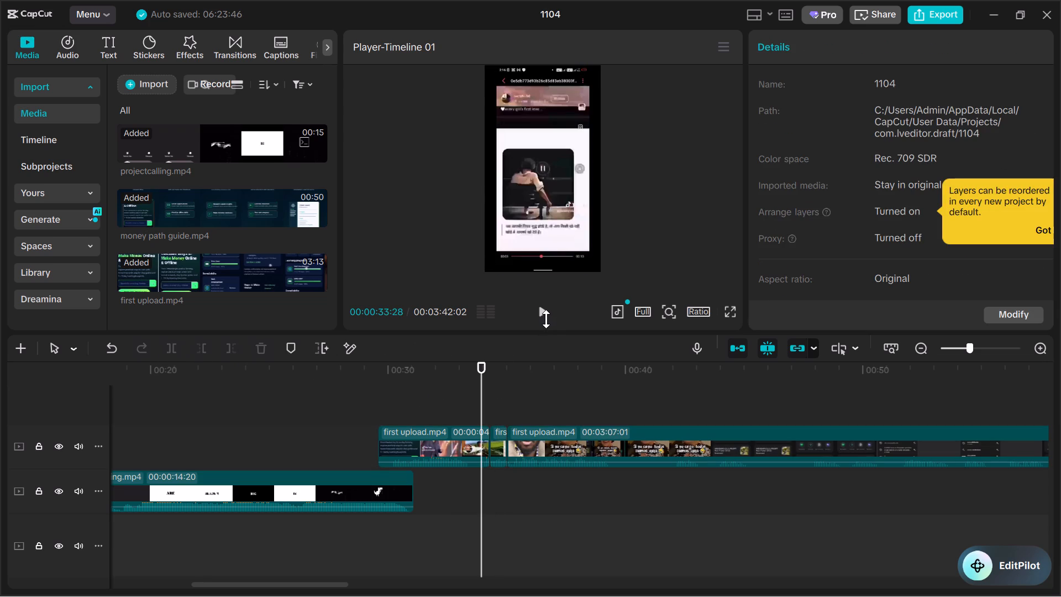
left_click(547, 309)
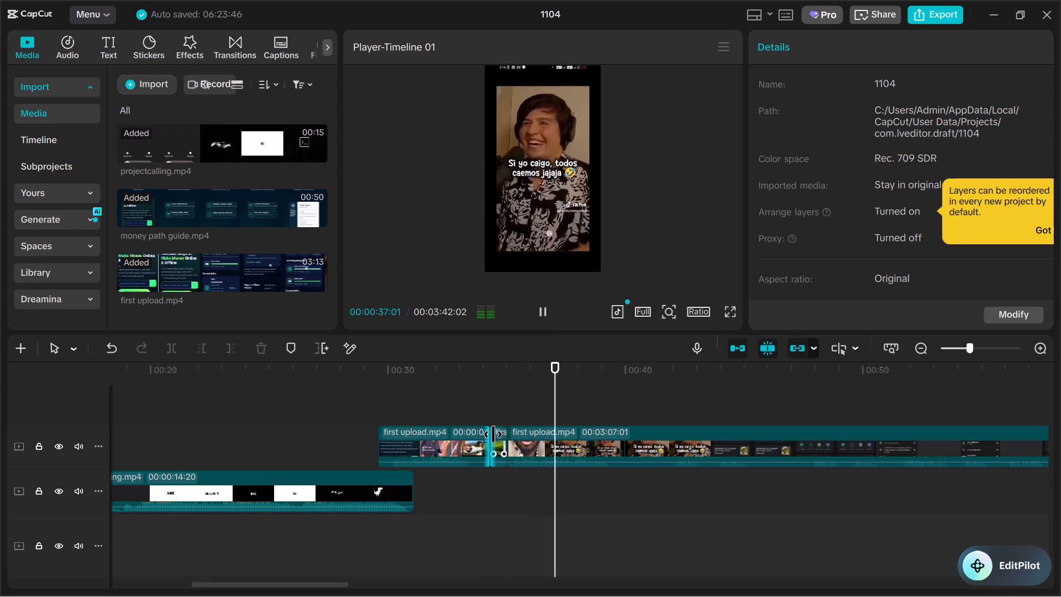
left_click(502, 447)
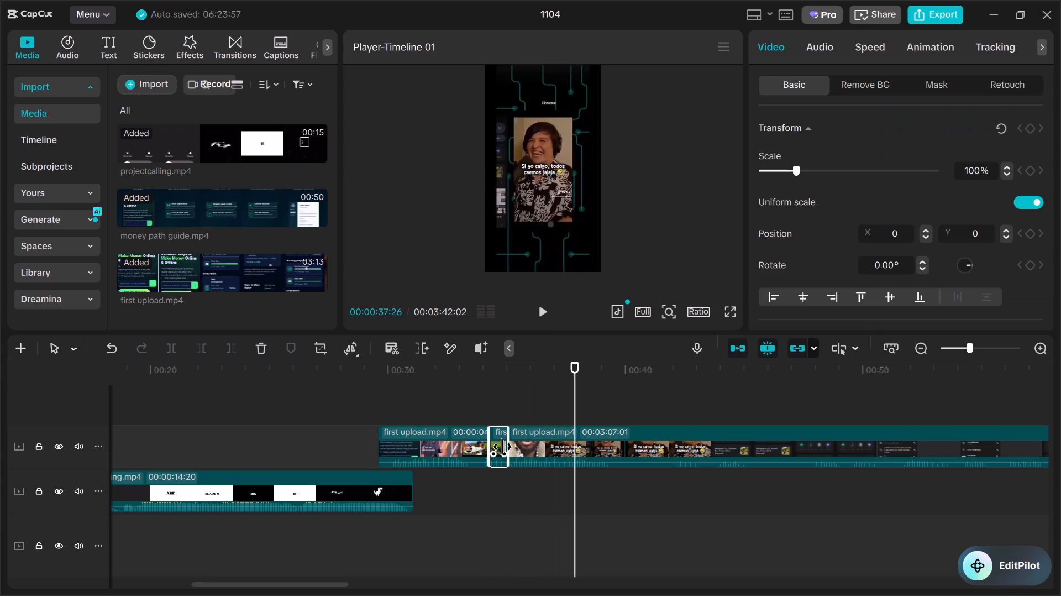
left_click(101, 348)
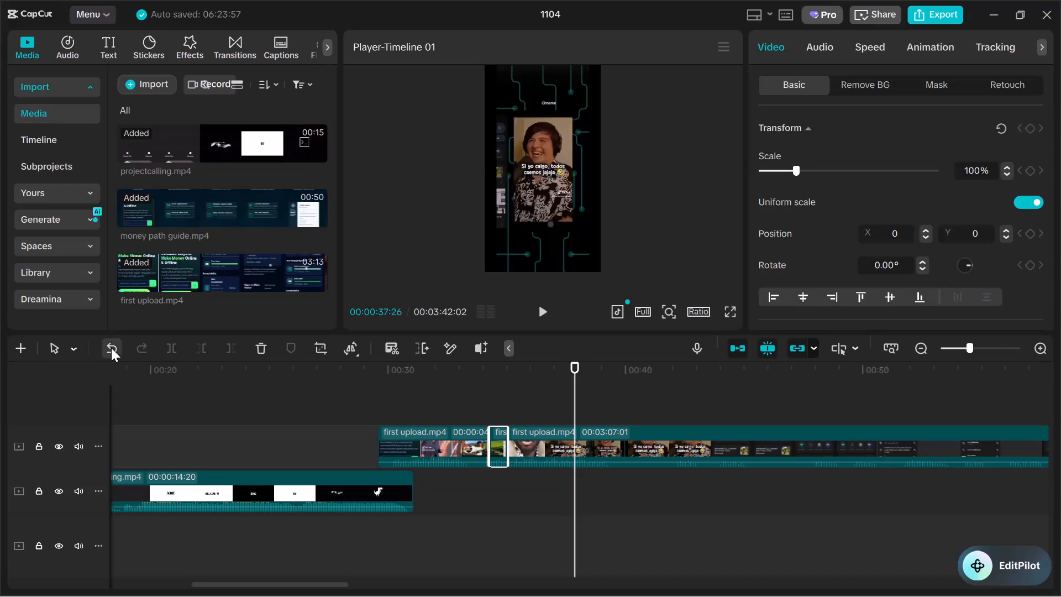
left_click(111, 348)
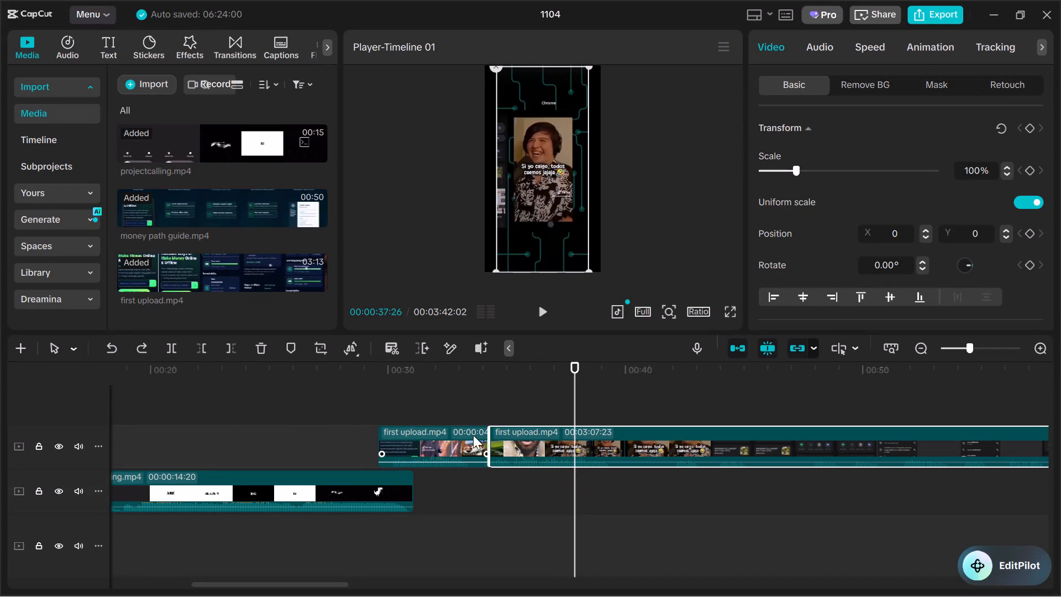
Replay the section after 00:00:33:17 to refine the cut point and split the second first upload.mp4 segment at 00:00:35:11.
left_click(491, 388)
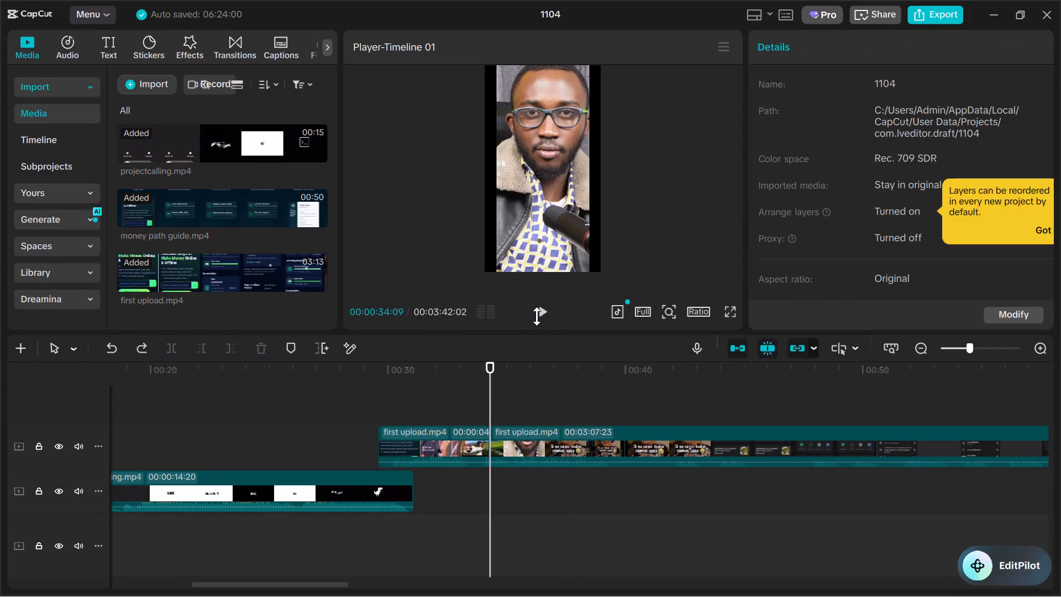
left_click(547, 312)
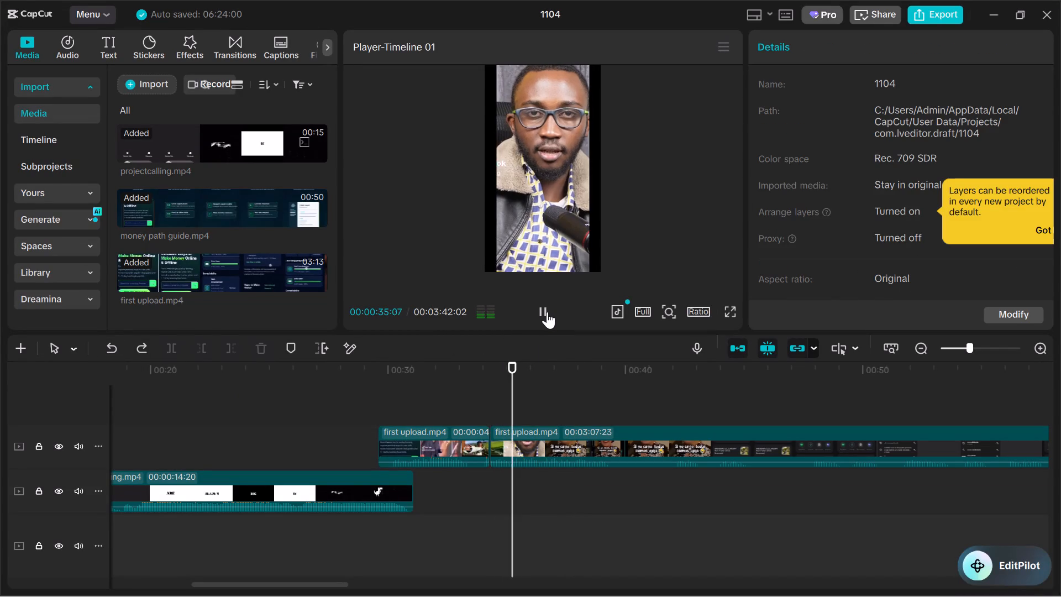
left_click(473, 387)
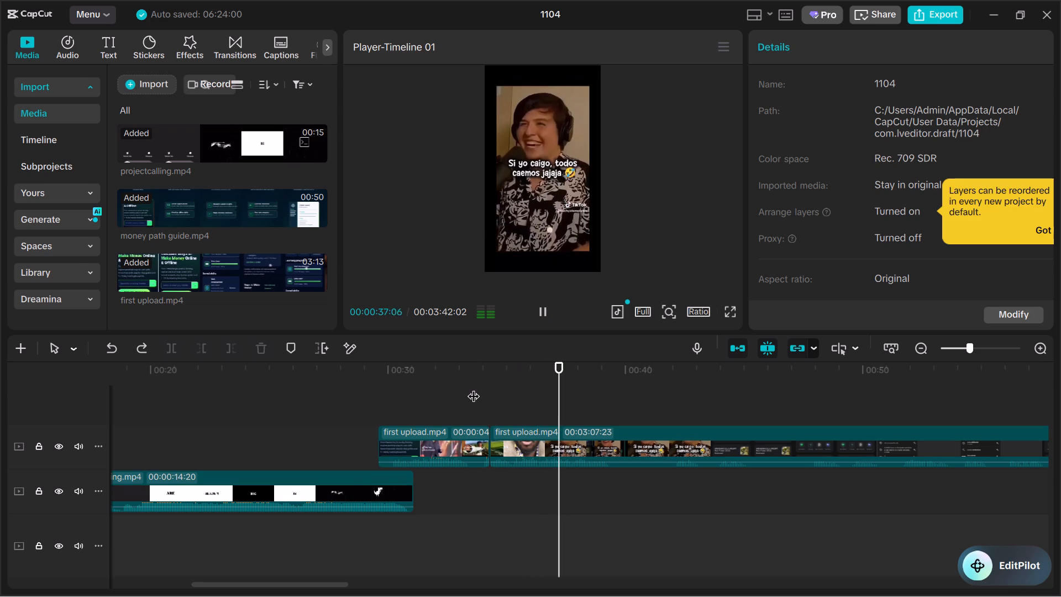
left_click(545, 304)
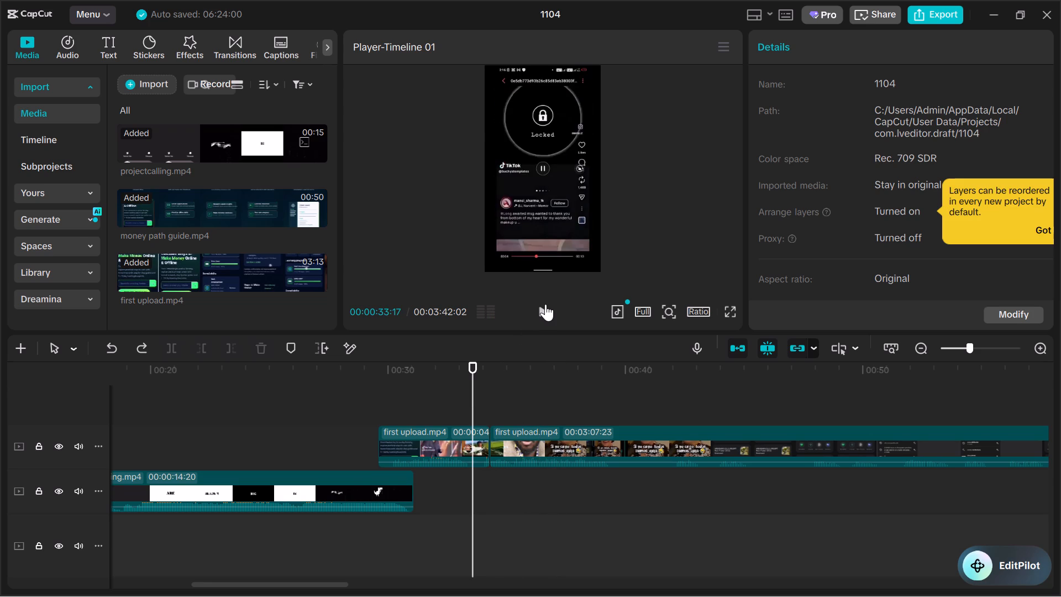
left_click(545, 304)
left_click(545, 304)
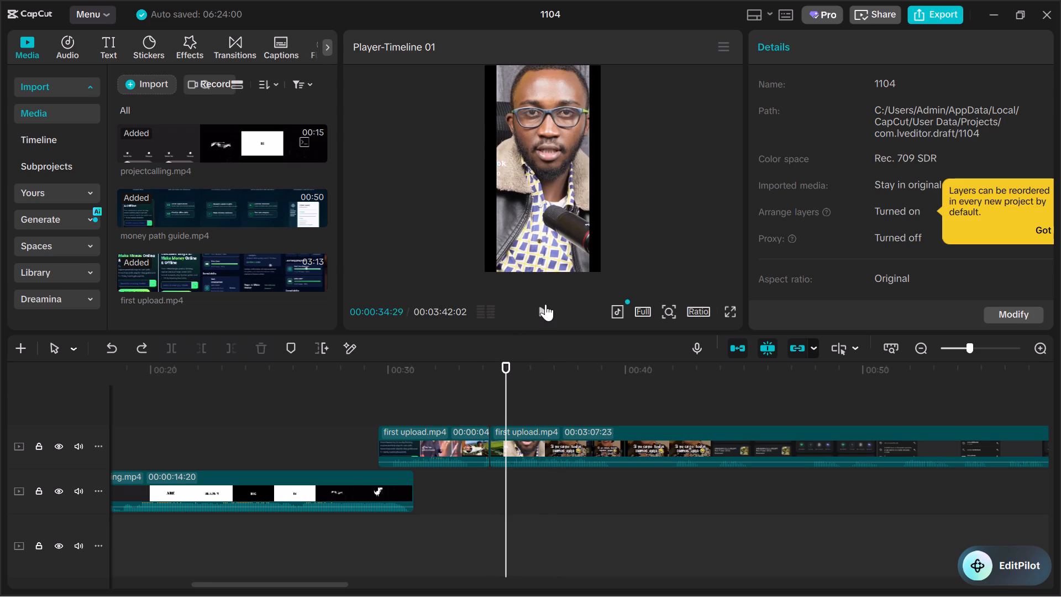
left_click(545, 304)
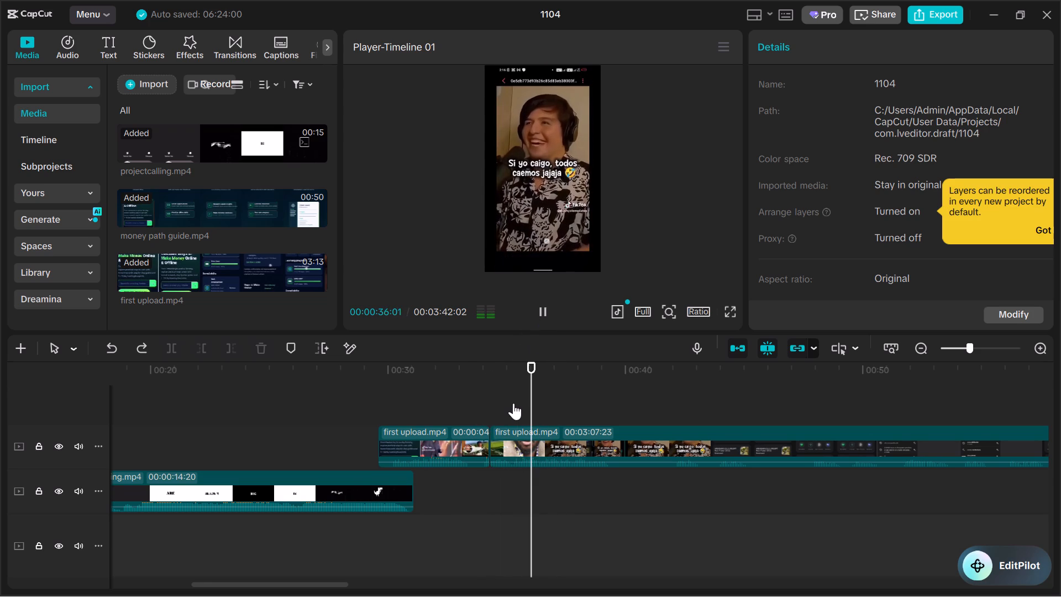
left_click(486, 386)
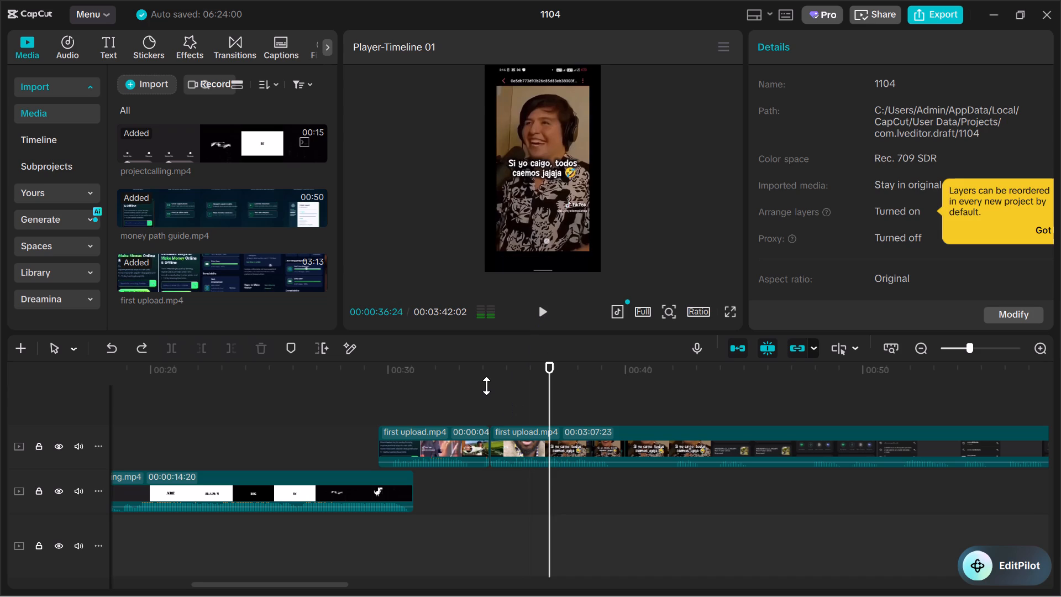
left_click(540, 307)
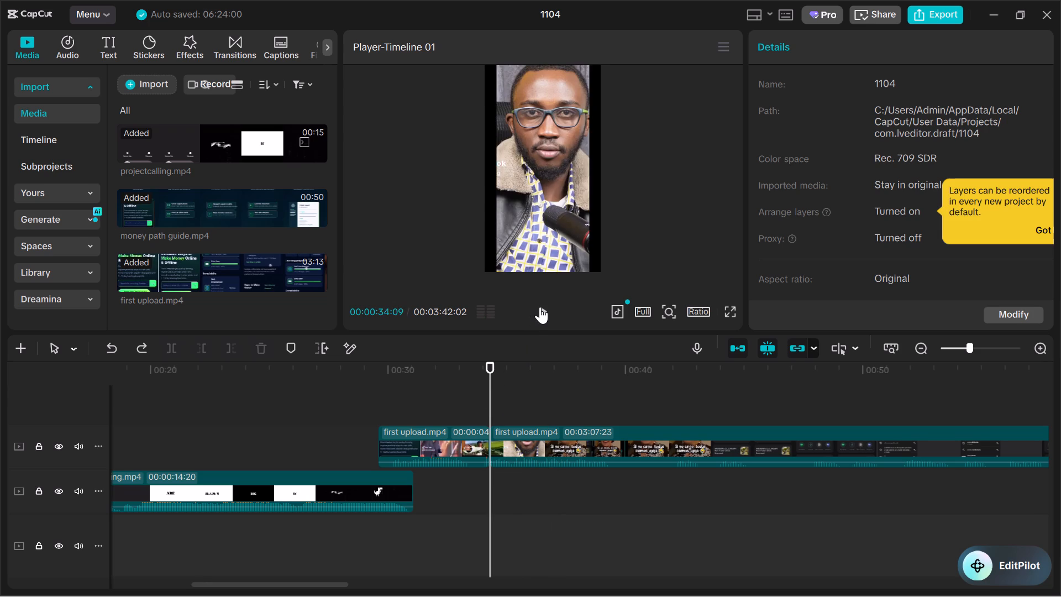
left_click(540, 307)
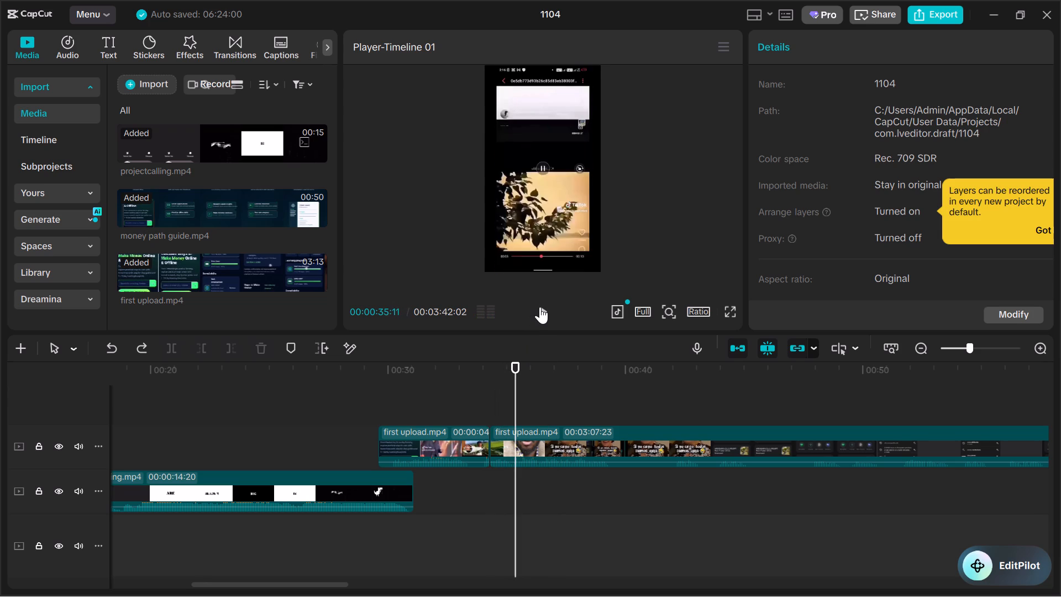
left_click(530, 432)
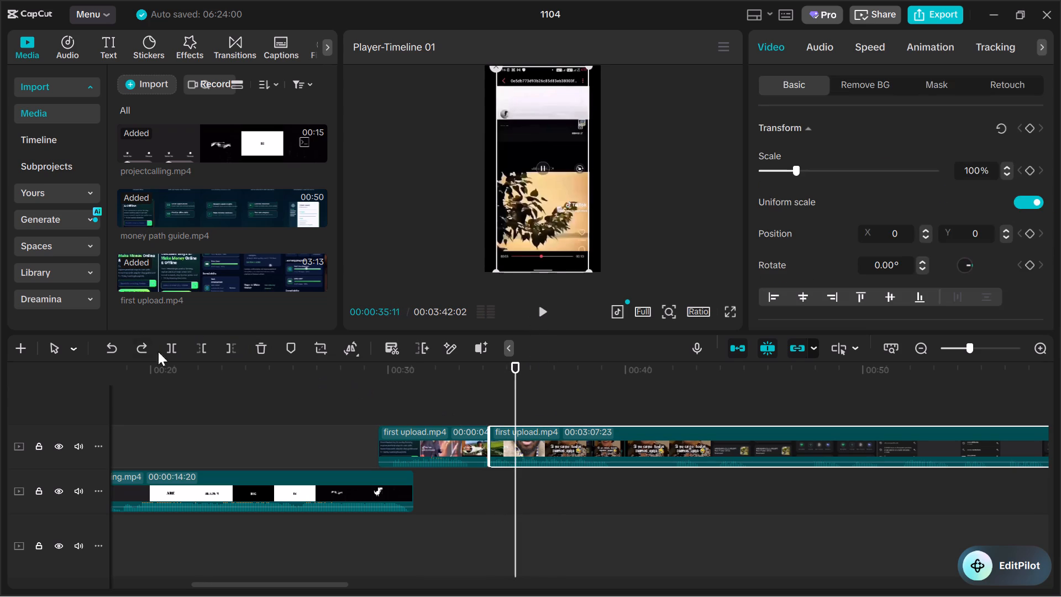
left_click(171, 352)
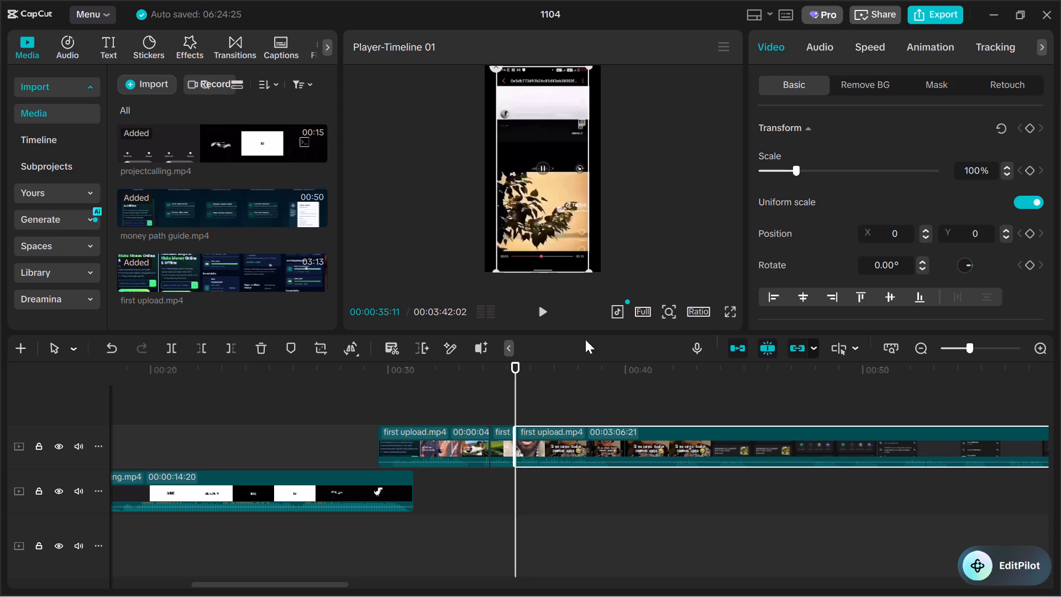
Look through the long last first upload.mp4 segment and play the part from 00:03:16:09 to find where the danger-sign scene starts.
scroll(675, 402, "left", 3)
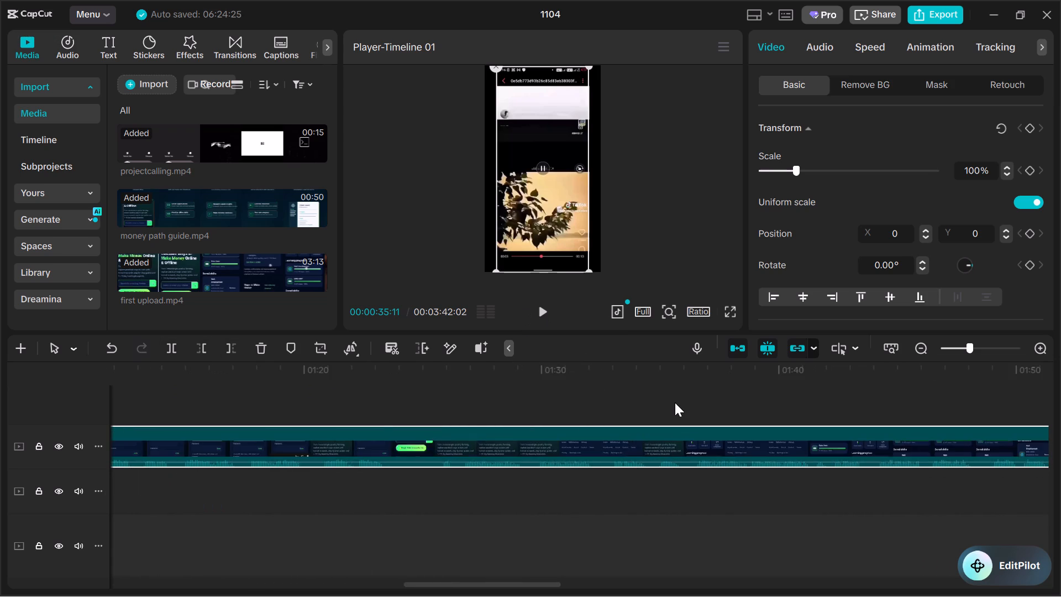
scroll(675, 402, "left", 3)
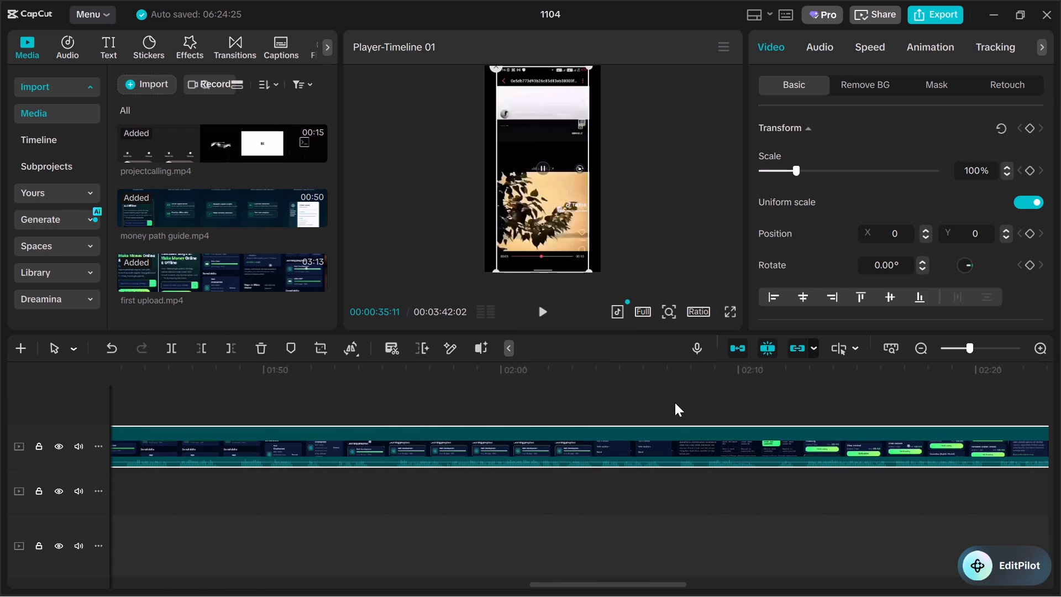
scroll(675, 402, "left", 2)
scroll(675, 402, "right", 1)
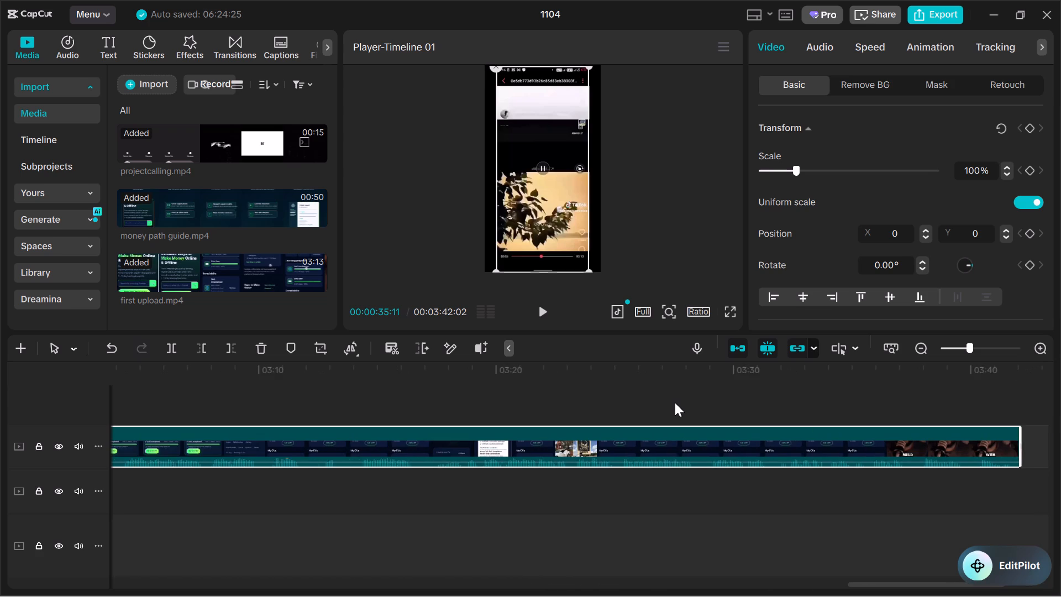
scroll(675, 402, "right", 1)
left_click(675, 402)
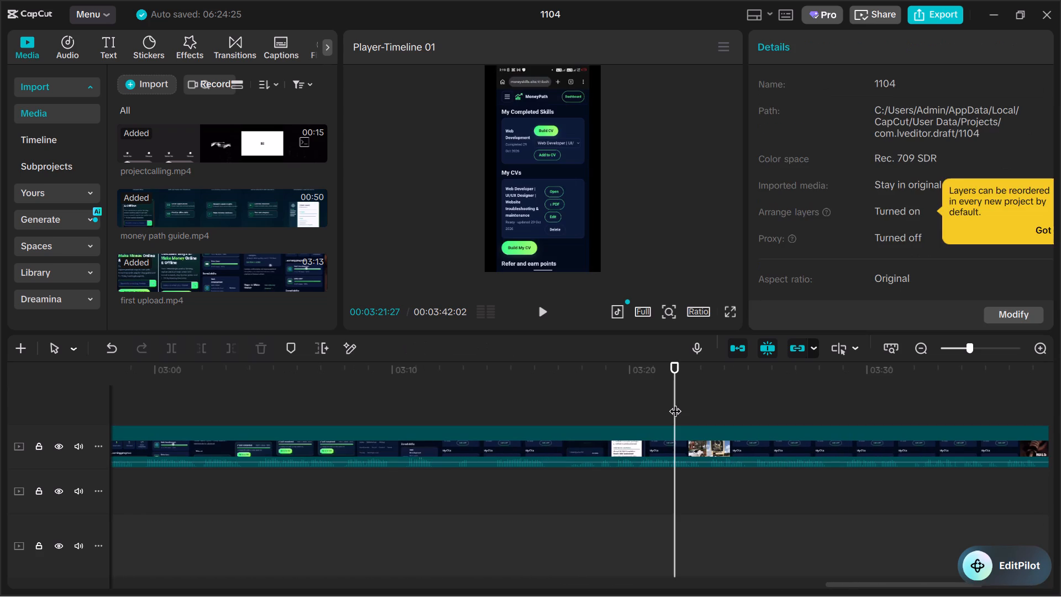
left_click(543, 304)
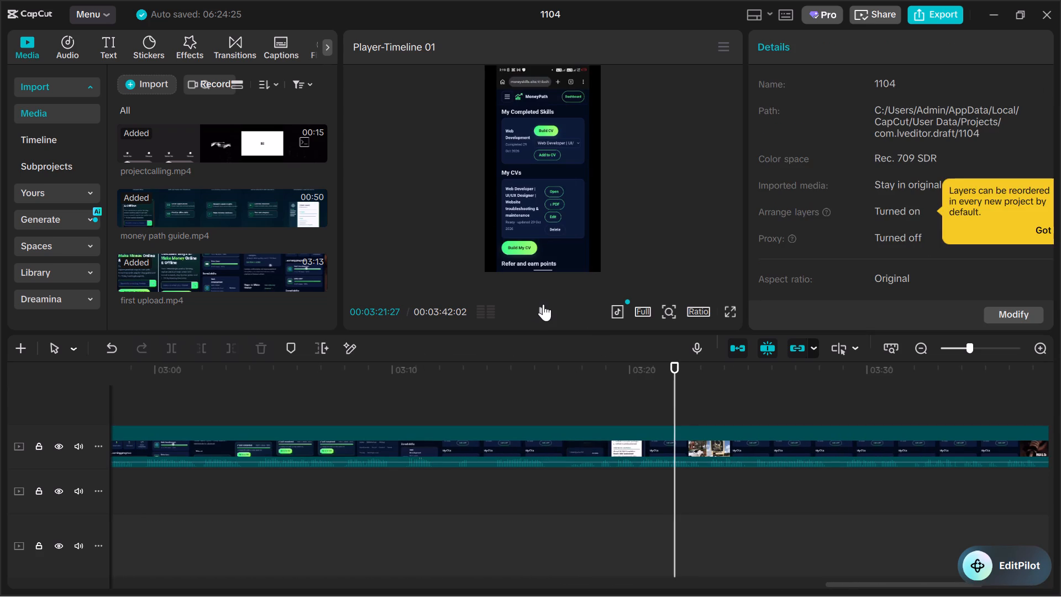
left_click(543, 304)
left_click(676, 381)
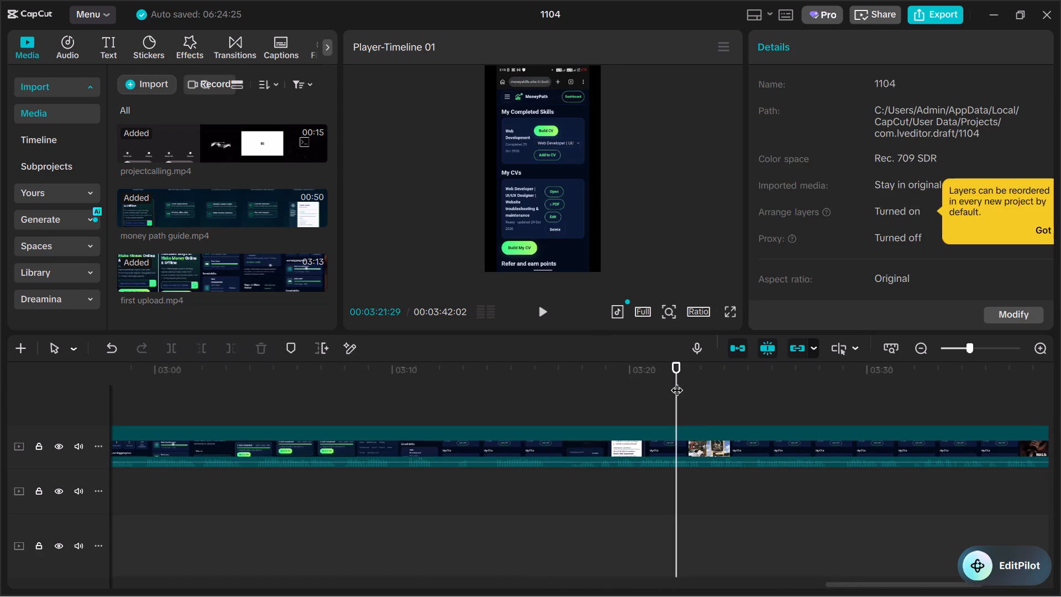
double_click(544, 308)
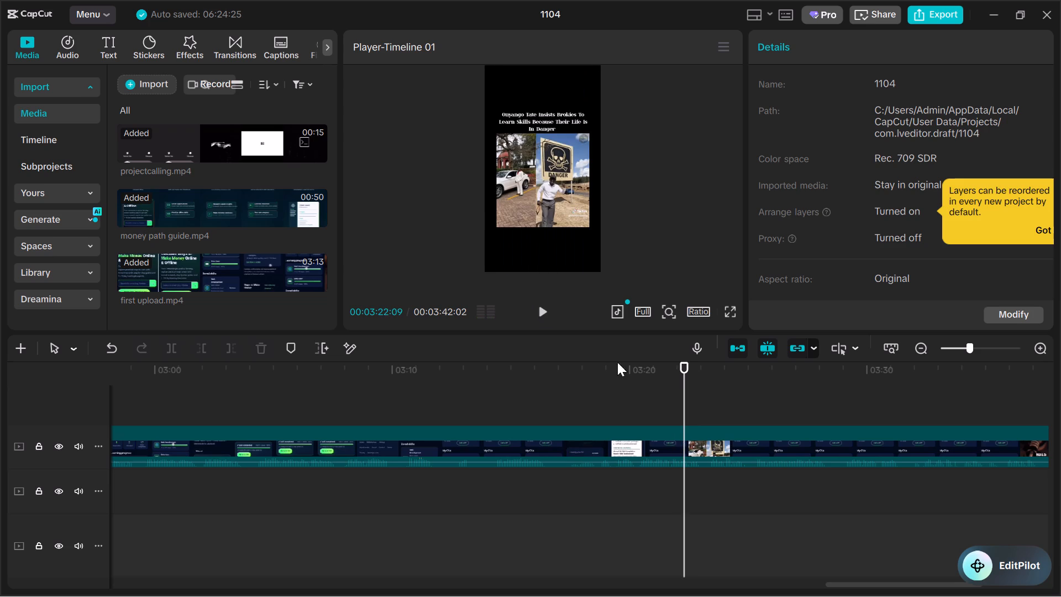
left_click(676, 402)
left_click_drag(676, 402, 542, 254)
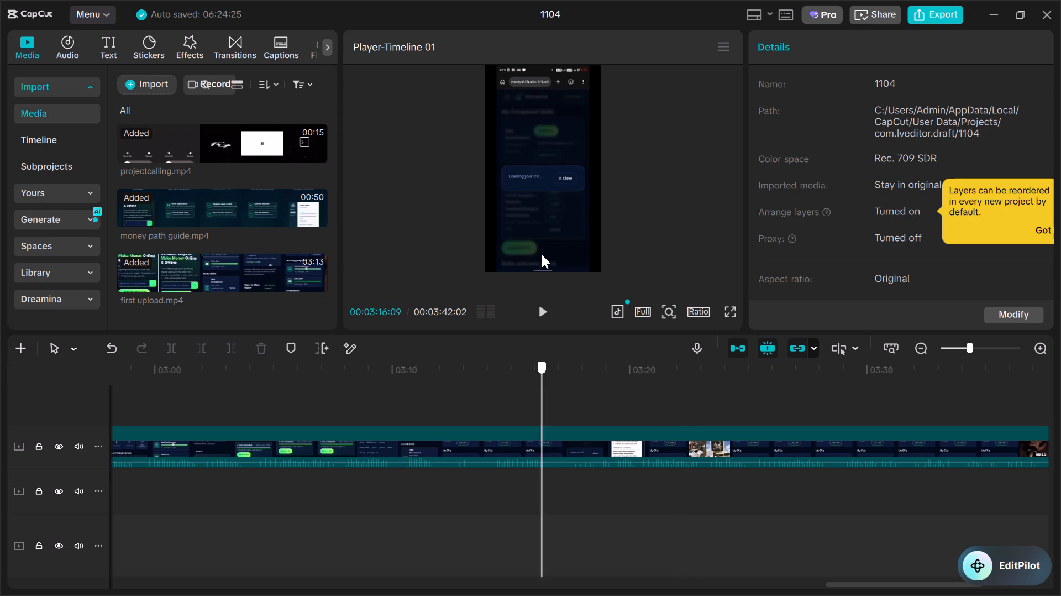
left_click_drag(542, 254, 544, 298)
left_click(542, 306)
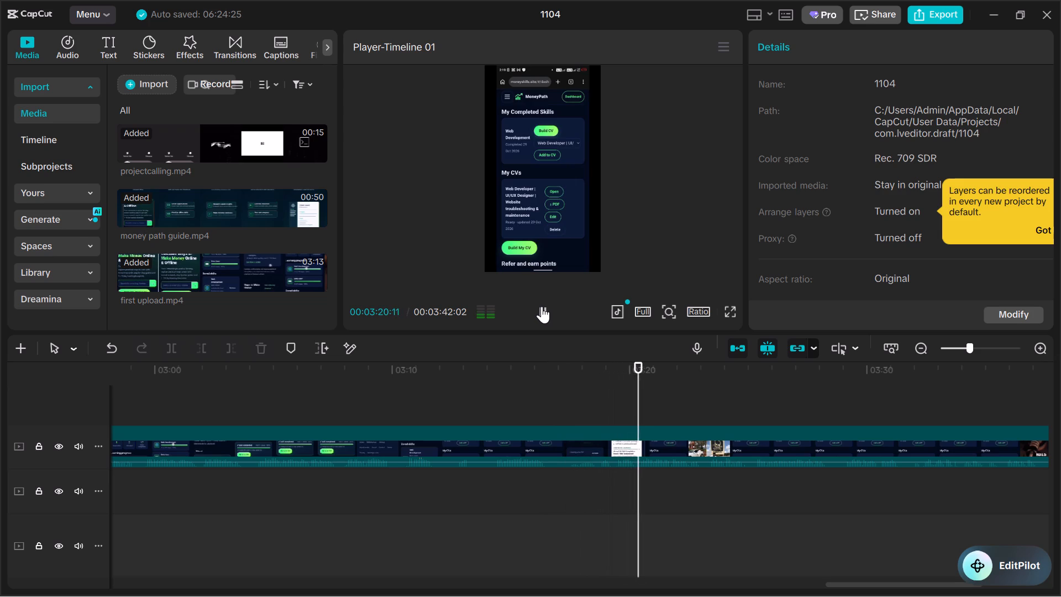
left_click(542, 306)
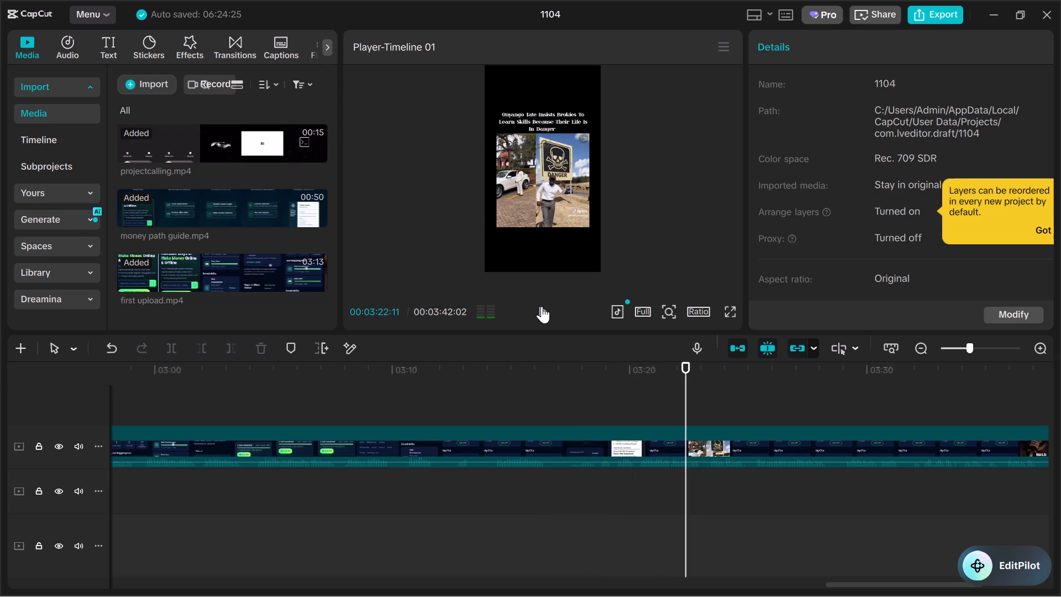
Place the playhead at the start of the danger-sign scene and split the first upload.mp4 clip at 00:03:22:00.
left_click(685, 392)
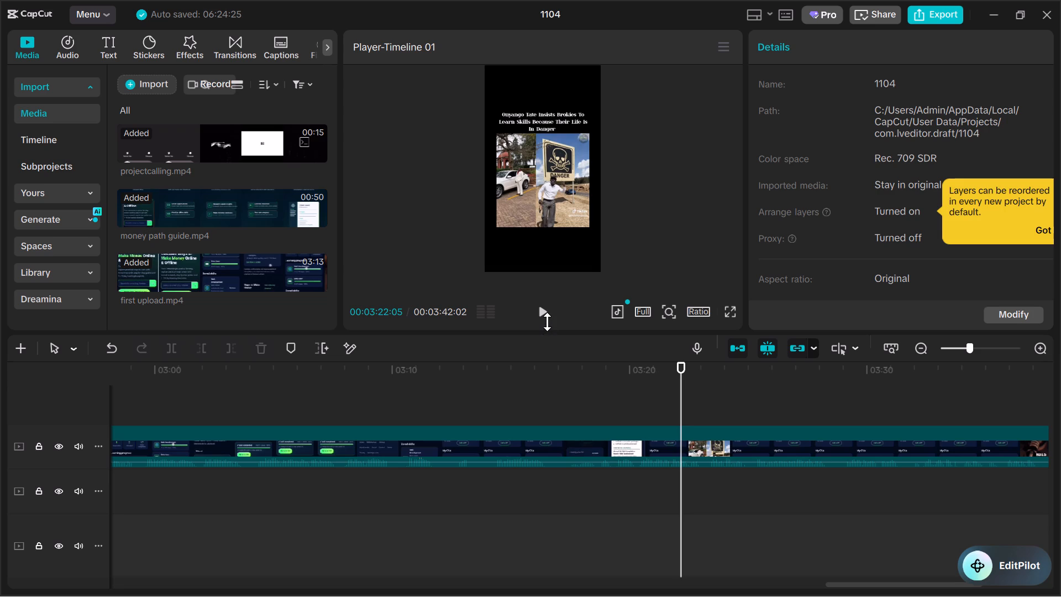
left_click(682, 385)
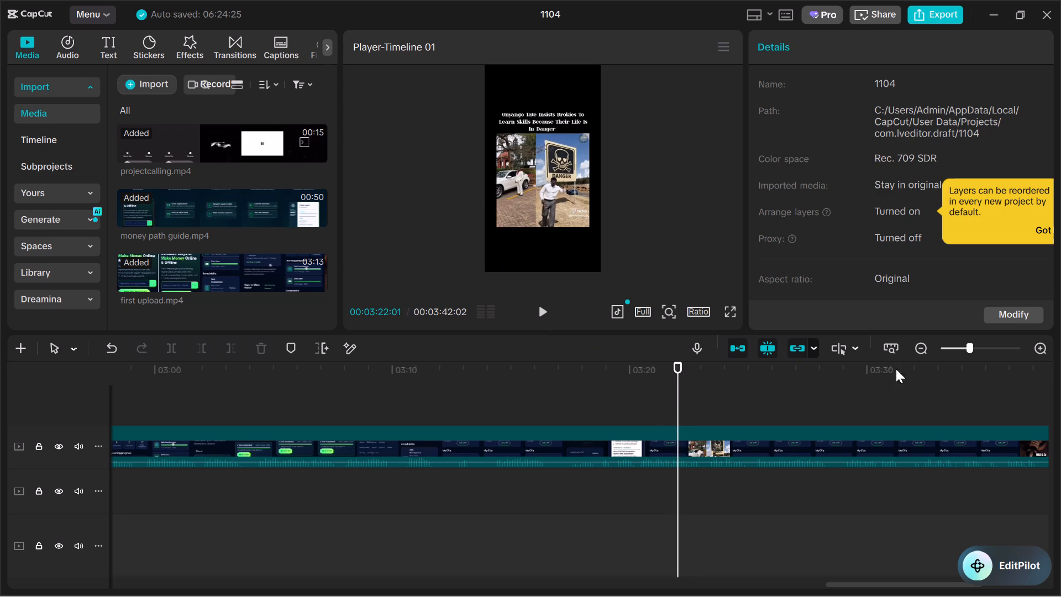
left_click(990, 346)
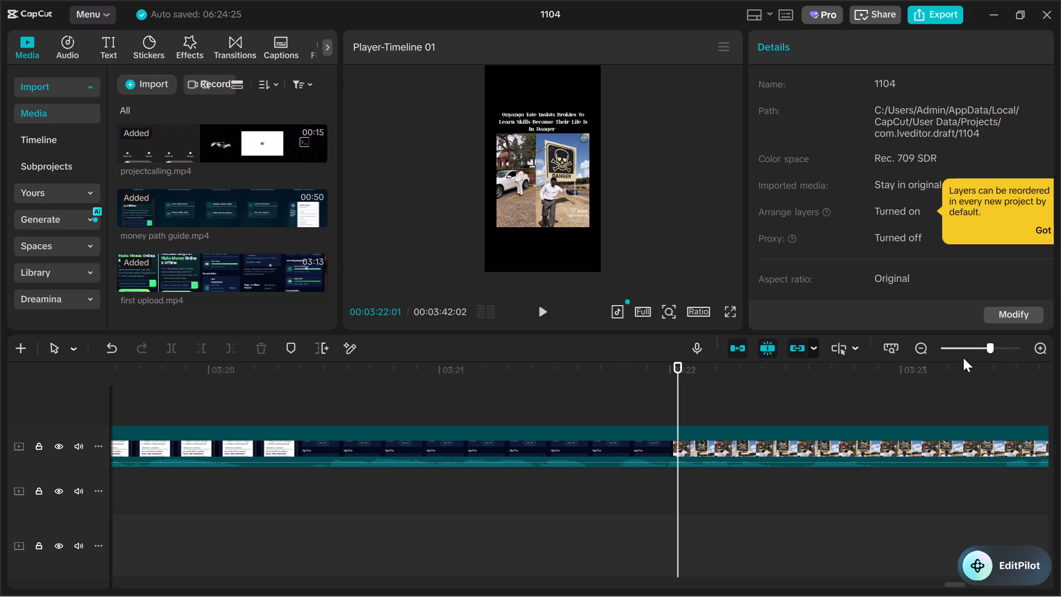
left_click_drag(680, 395, 673, 397)
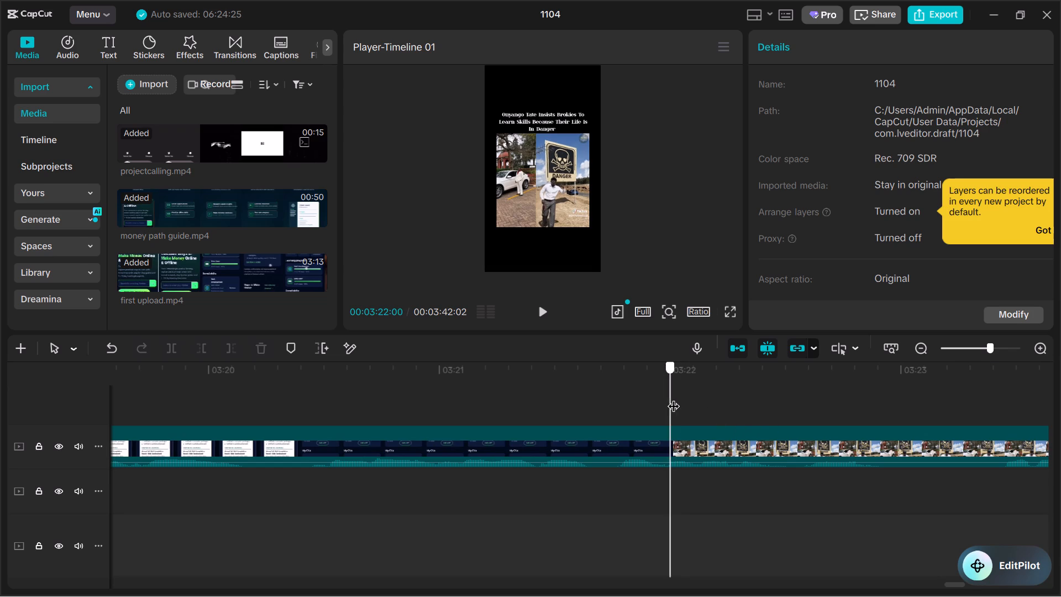
left_click_drag(673, 397, 675, 396)
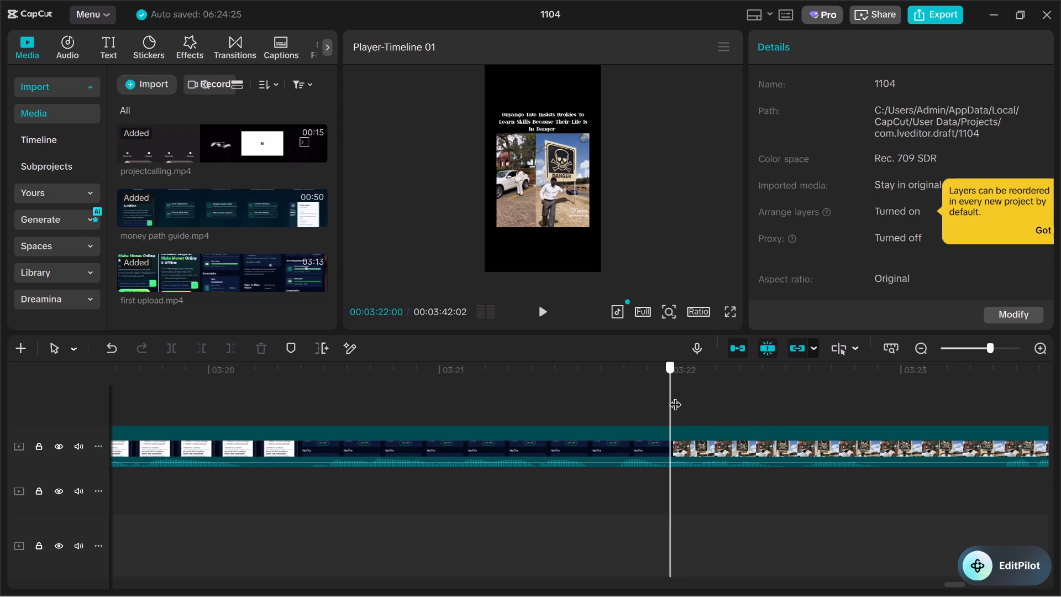
left_click_drag(675, 396, 673, 395)
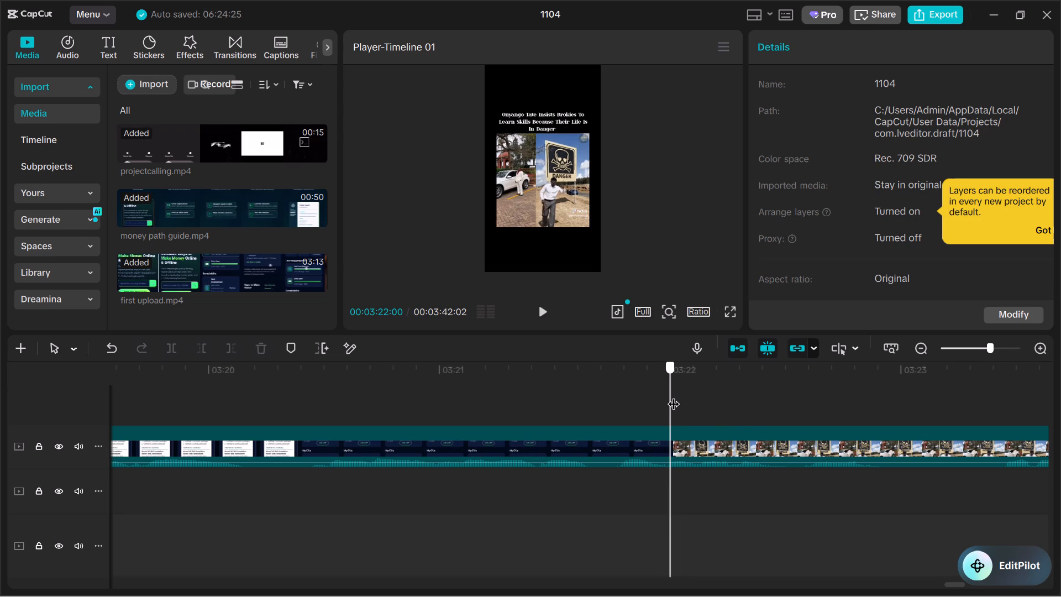
left_click_drag(673, 395, 674, 395)
left_click(674, 396)
left_click(645, 433)
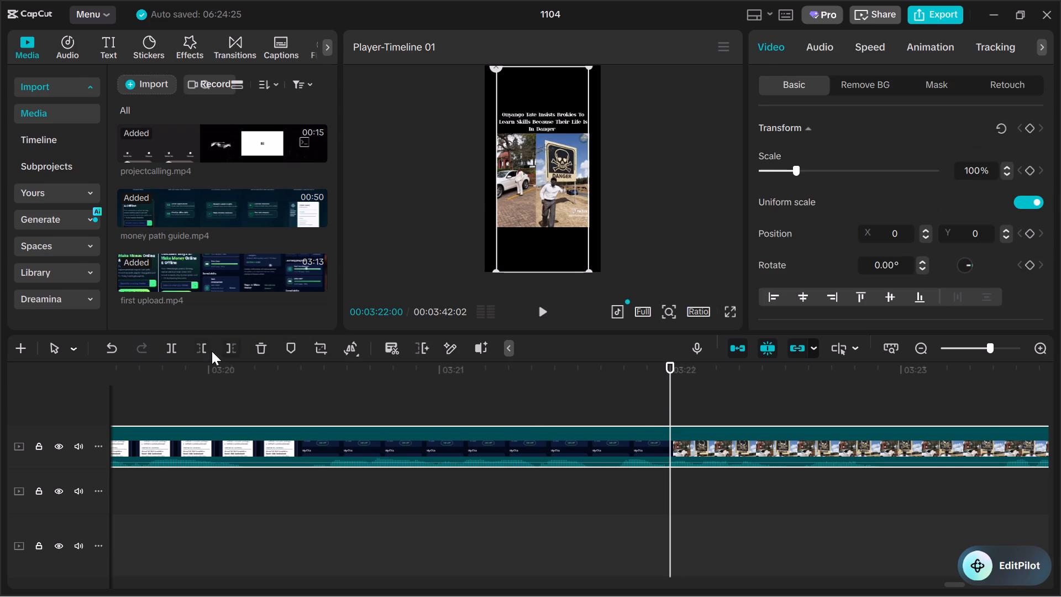
left_click(175, 347)
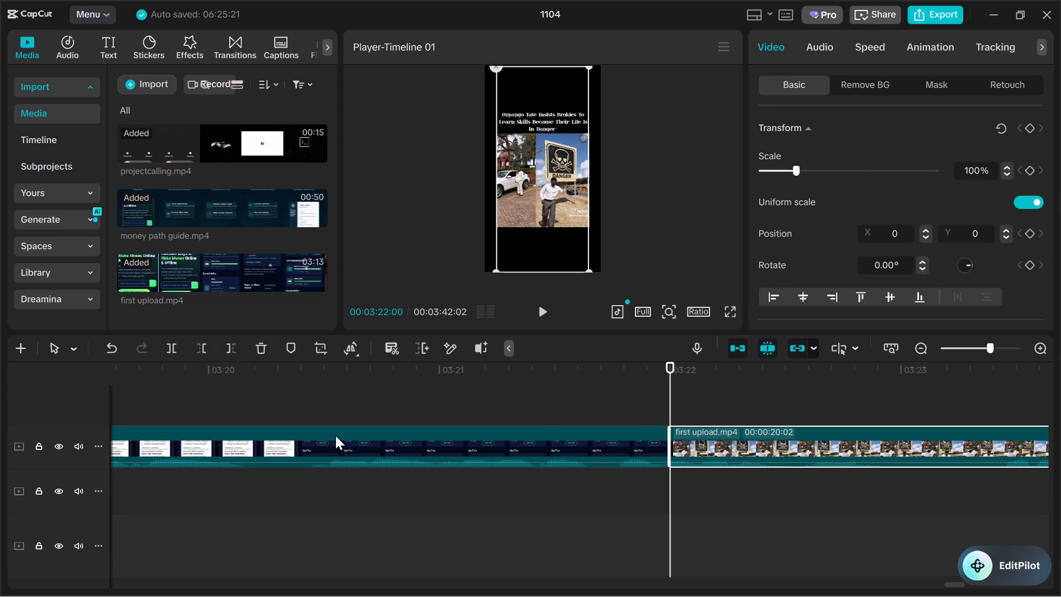
Delete the long first upload.mp4 segment that ends at 00:03:22:00, just before the danger-sign scene.
left_click(340, 444)
left_click(260, 355)
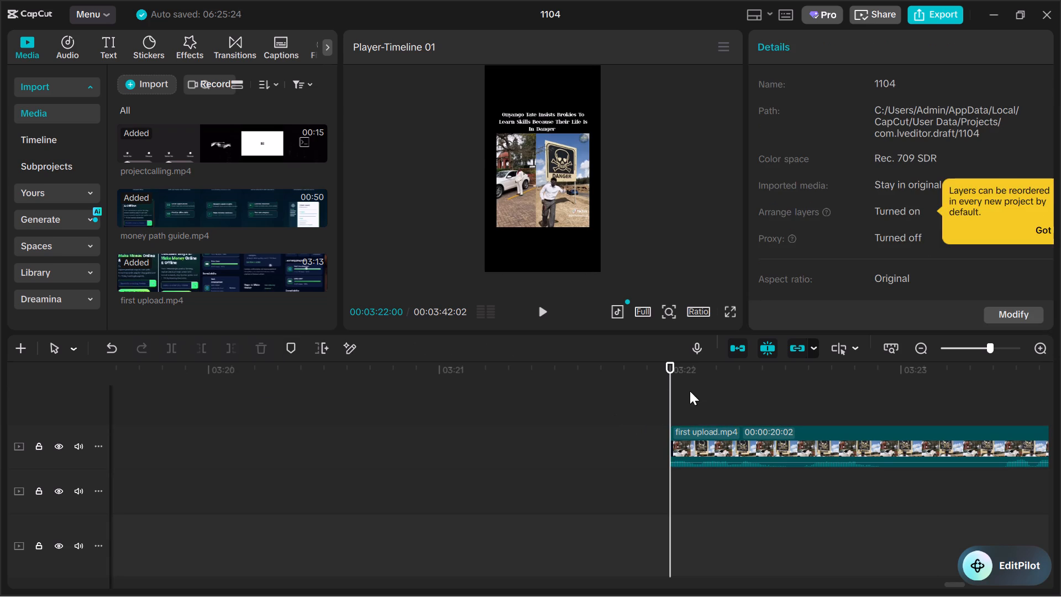
Play the danger-sign scene to find its end and split the first upload.mp4 clip at 00:03:24:10.
left_click(544, 315)
left_click(544, 315)
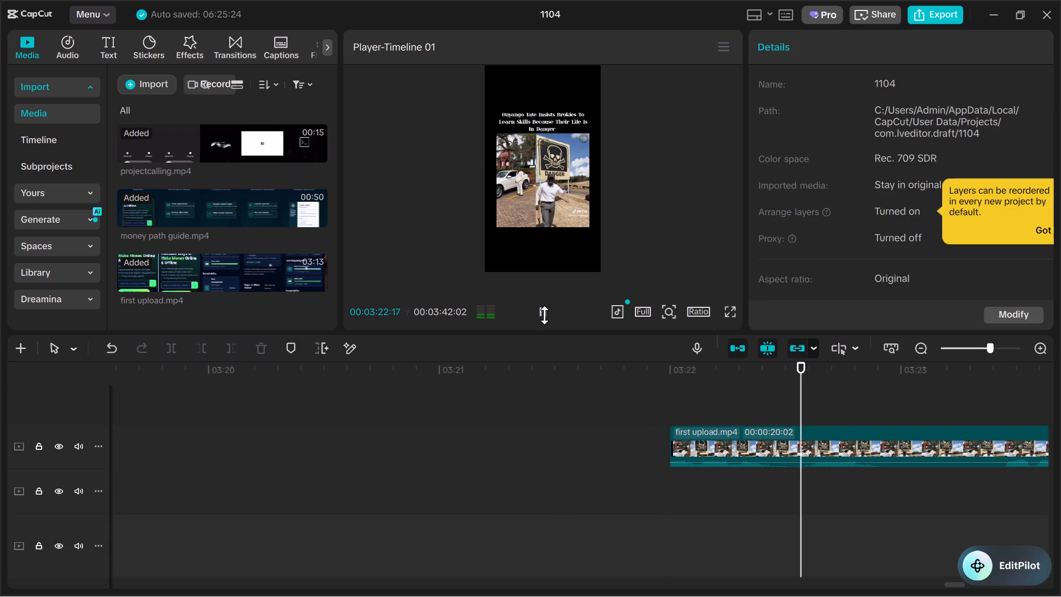
scroll(593, 435, "left", 3)
scroll(593, 435, "right", 1)
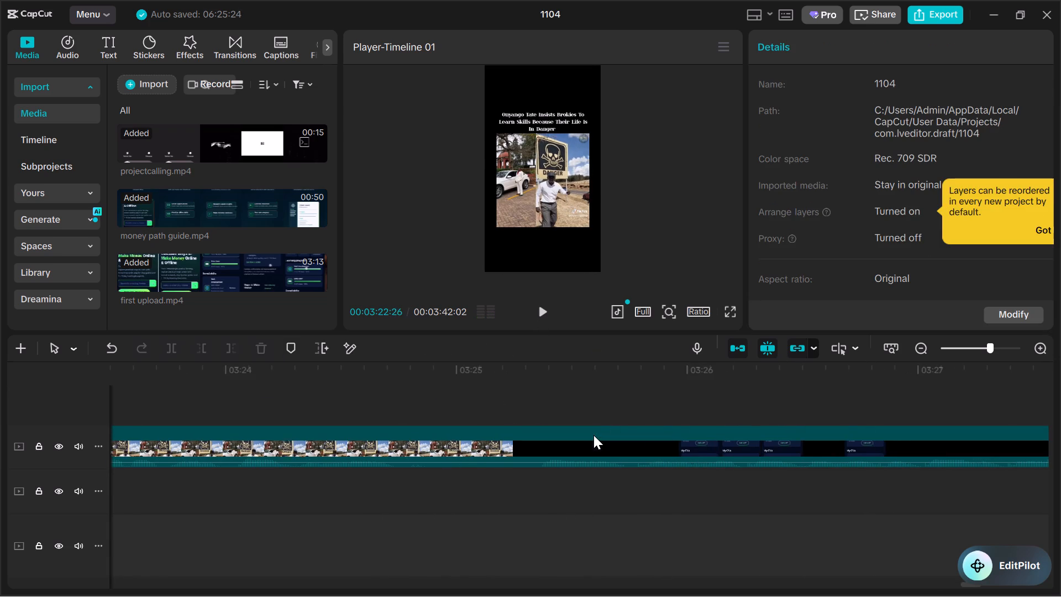
scroll(593, 435, "right", 1)
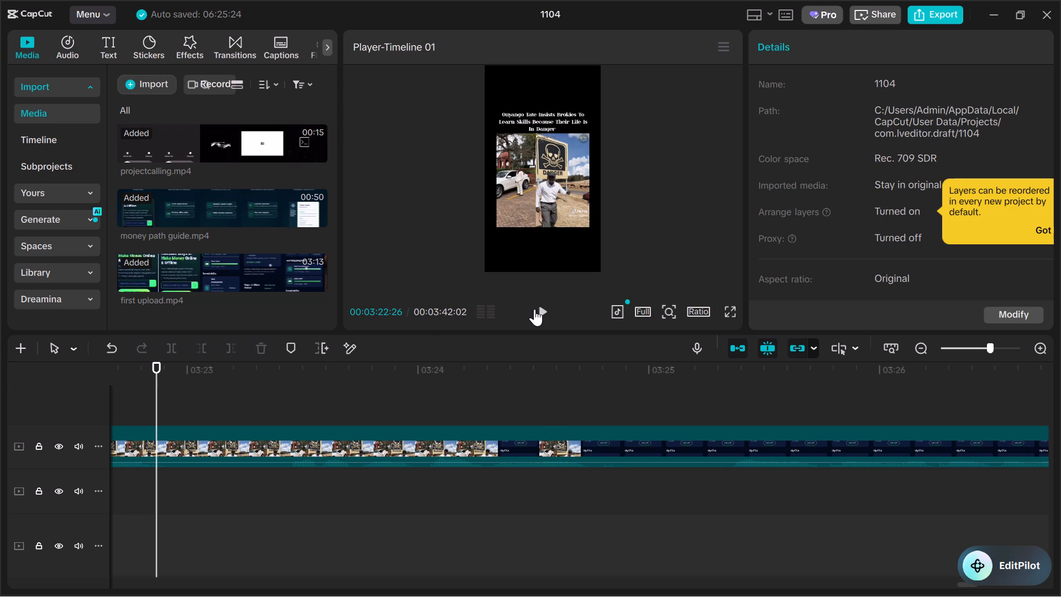
left_click(534, 309)
left_click(534, 309)
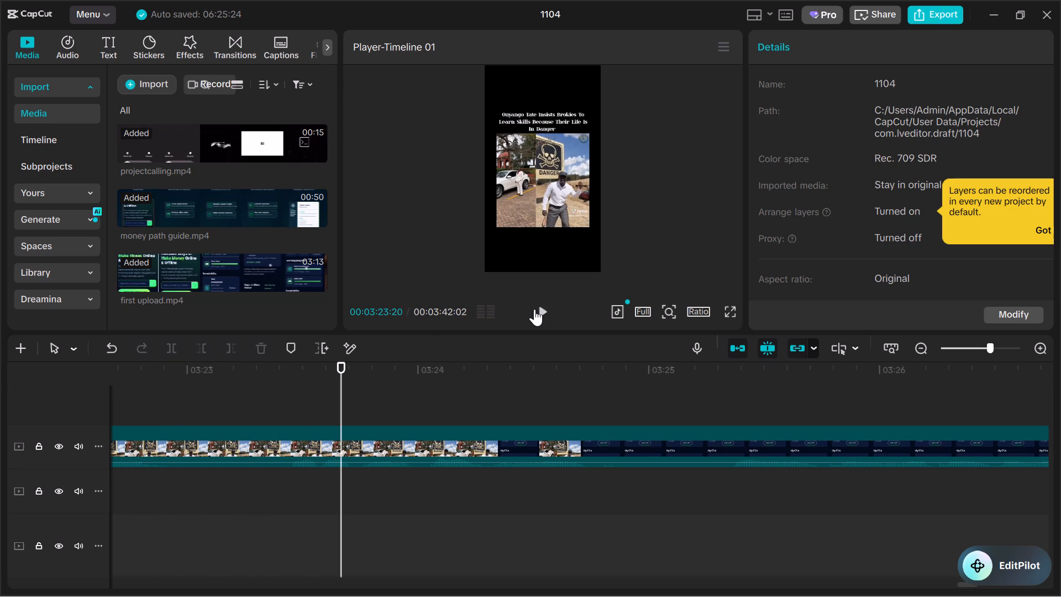
left_click(534, 309)
left_click(534, 309)
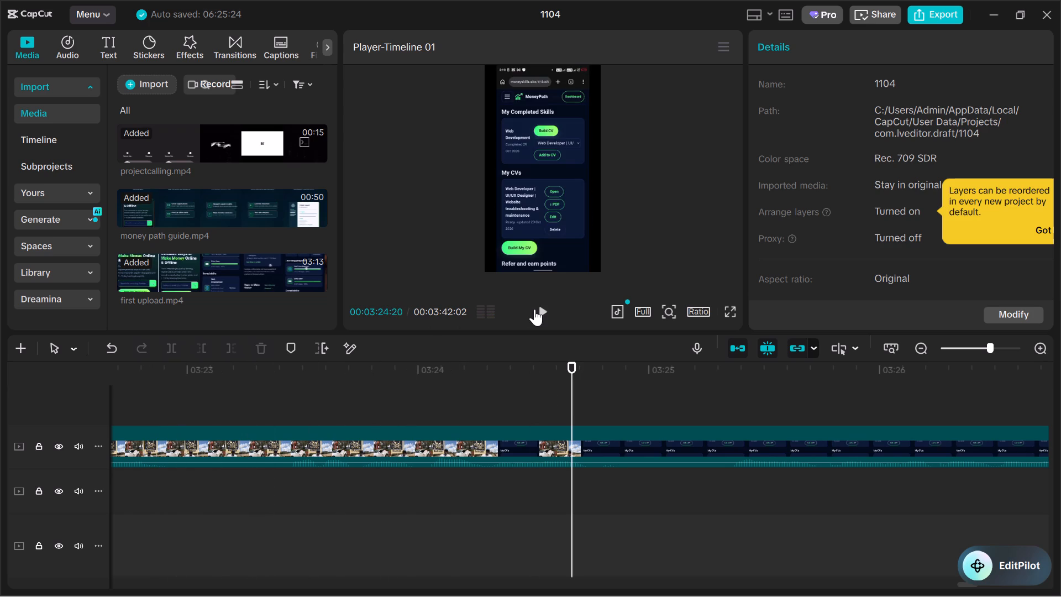
left_click(500, 399)
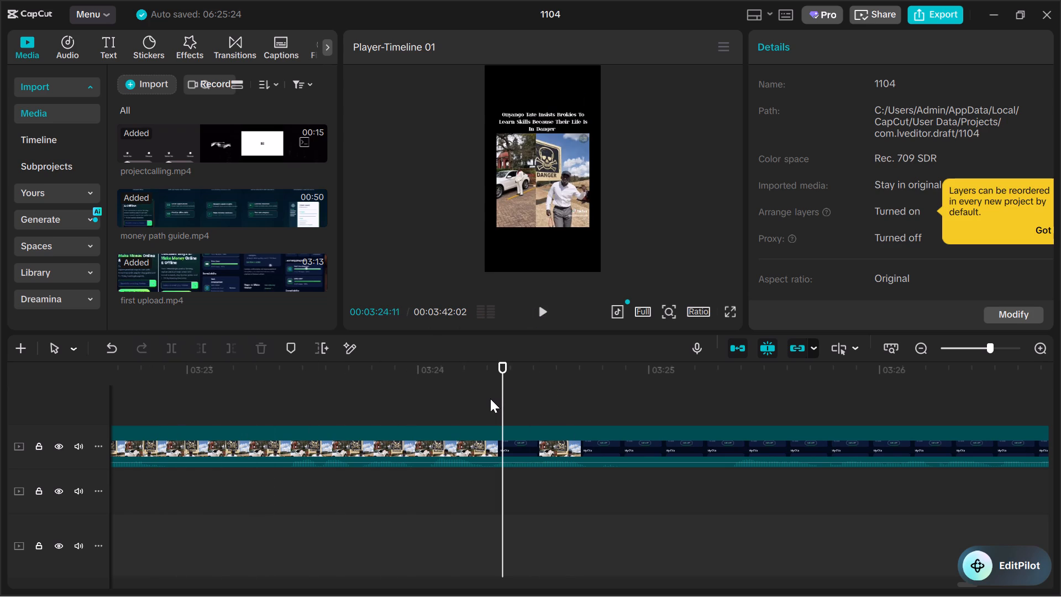
left_click(490, 399)
left_click(493, 397)
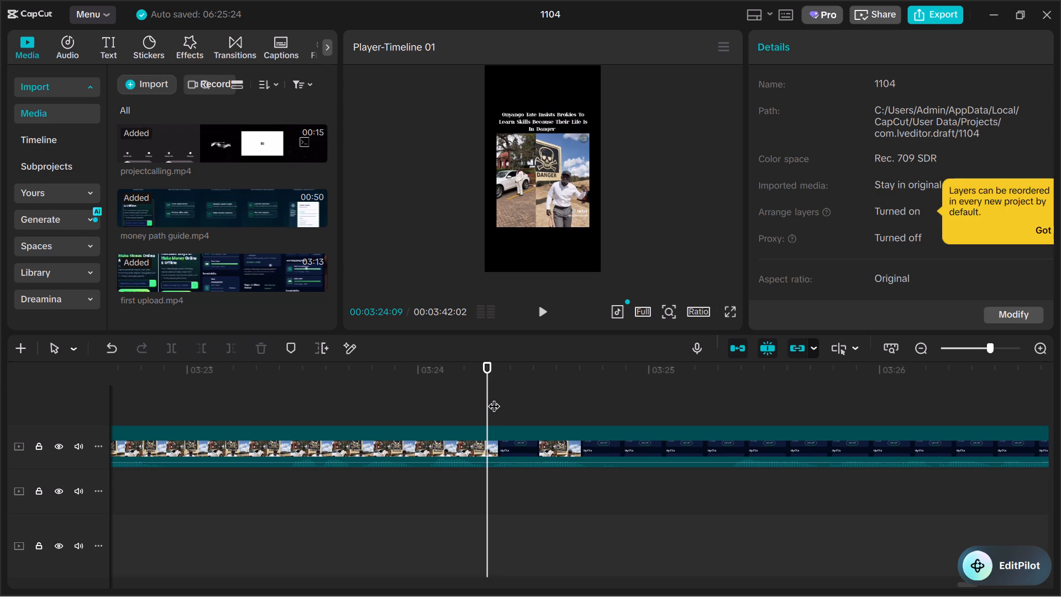
left_click(464, 430)
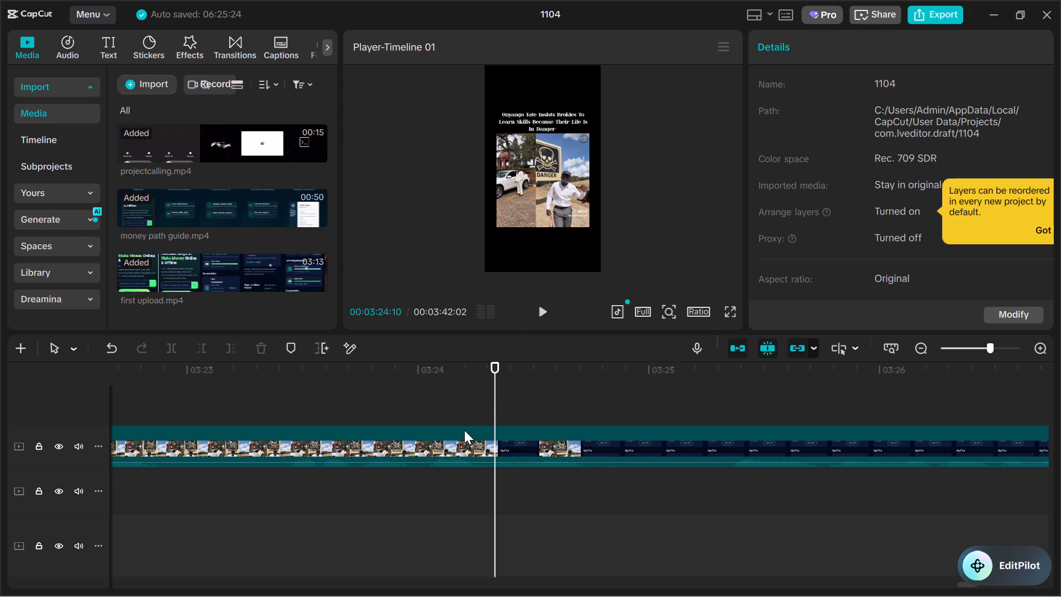
left_click(172, 341)
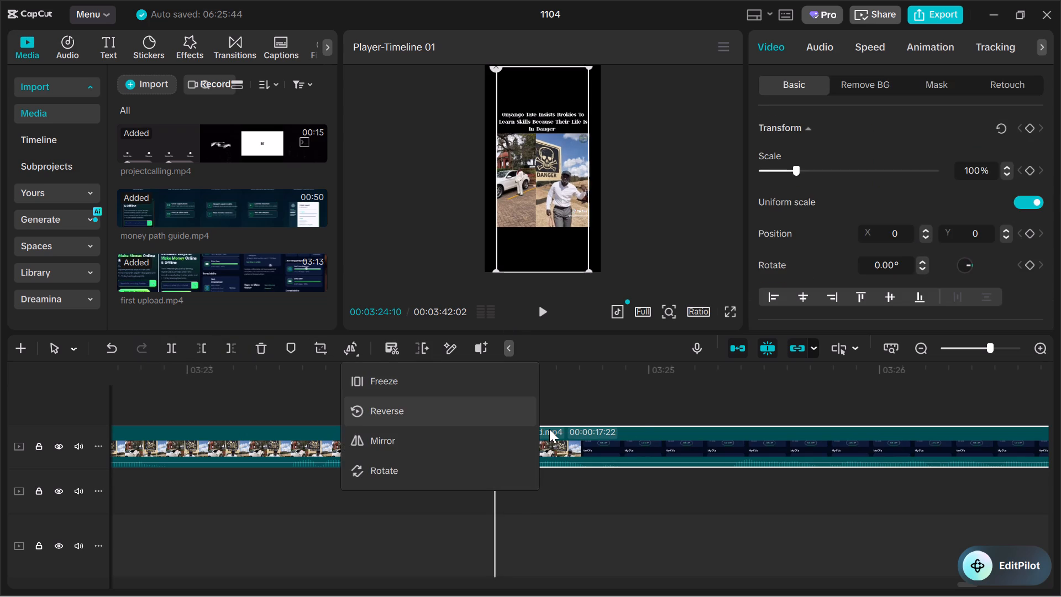
Look through the long last first upload.mp4 segment after 00:03:24:10 to find where the scene with the man at the microphone starts.
left_click(465, 443)
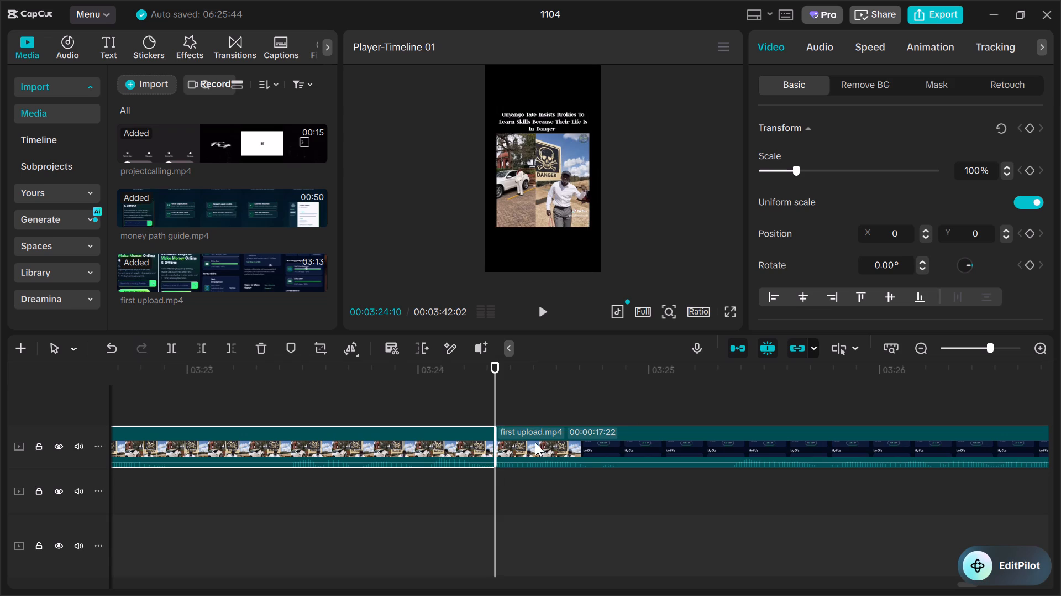
left_click(579, 450)
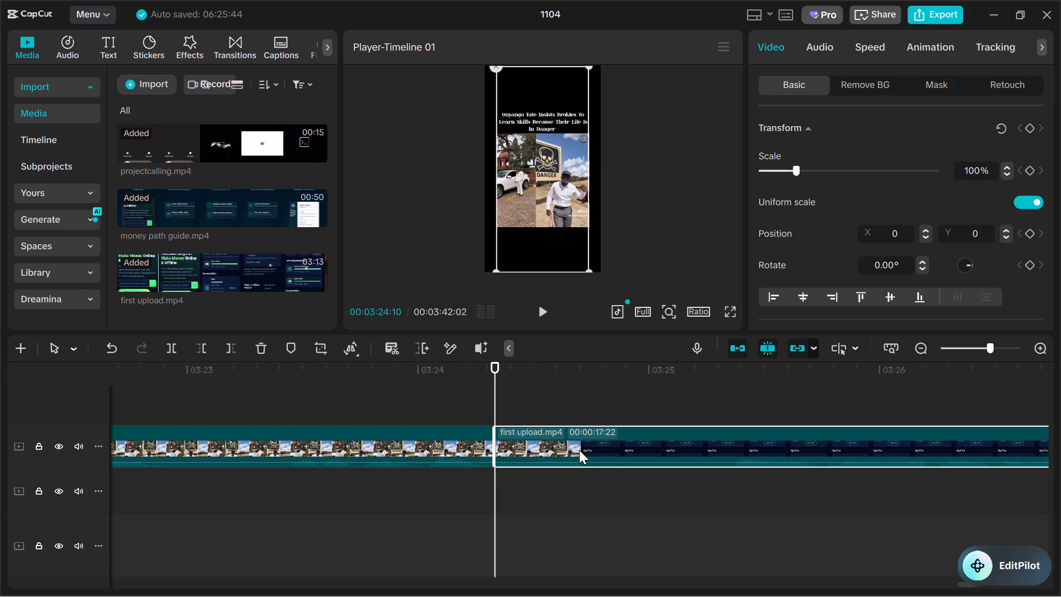
scroll(579, 450, "left", 9)
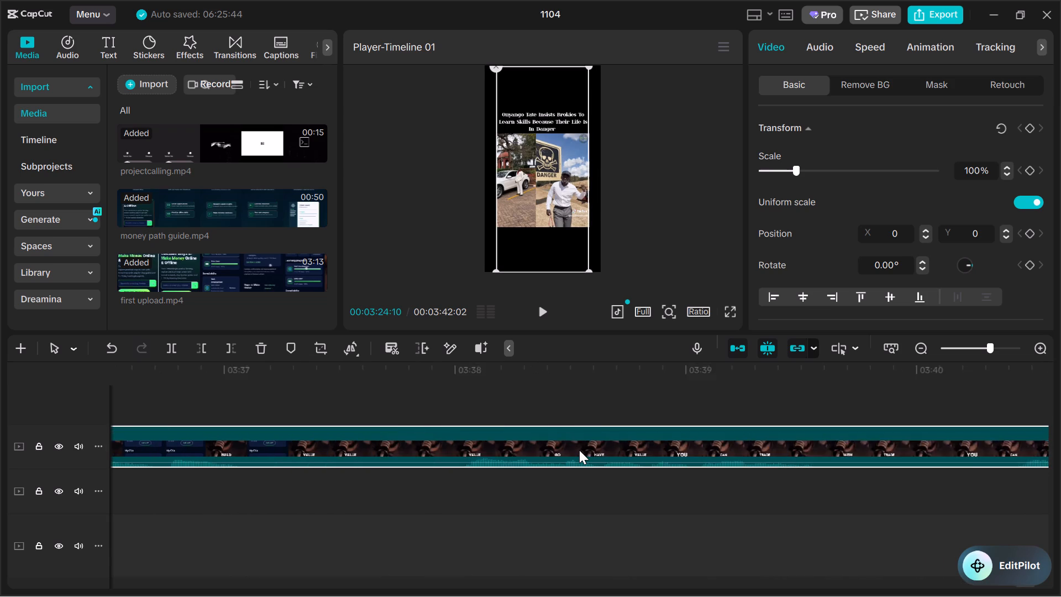
scroll(579, 450, "right", 1)
scroll(579, 450, "left", 1)
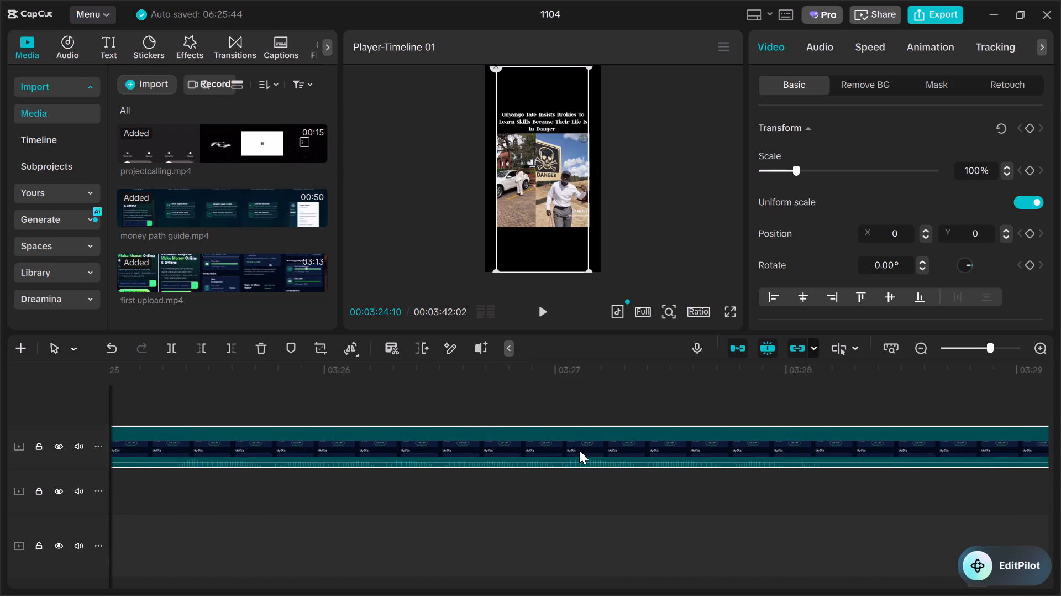
scroll(579, 450, "left", 4)
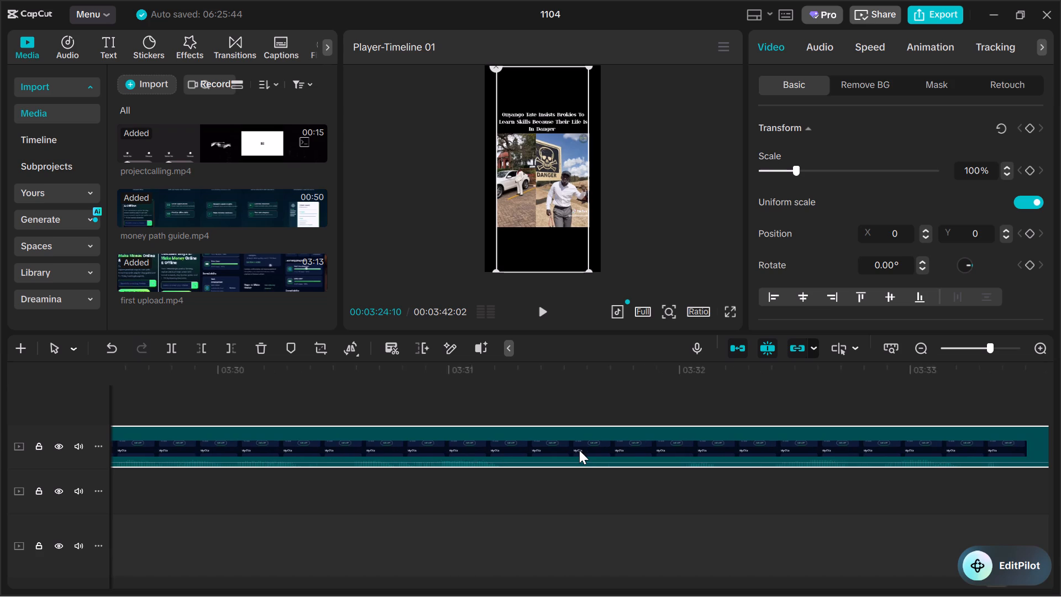
scroll(579, 450, "left", 3)
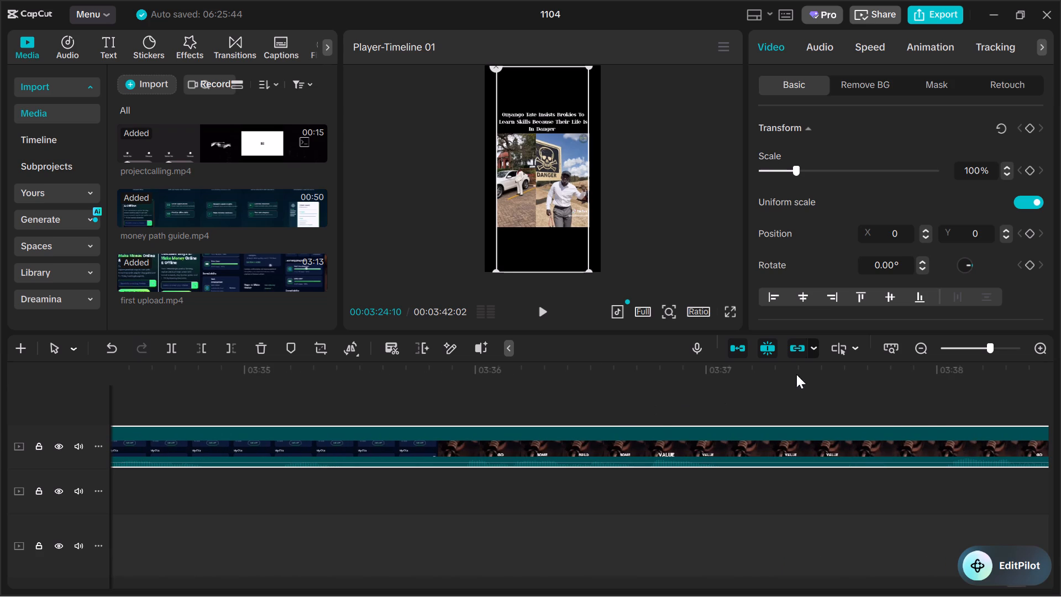
left_click(1002, 346)
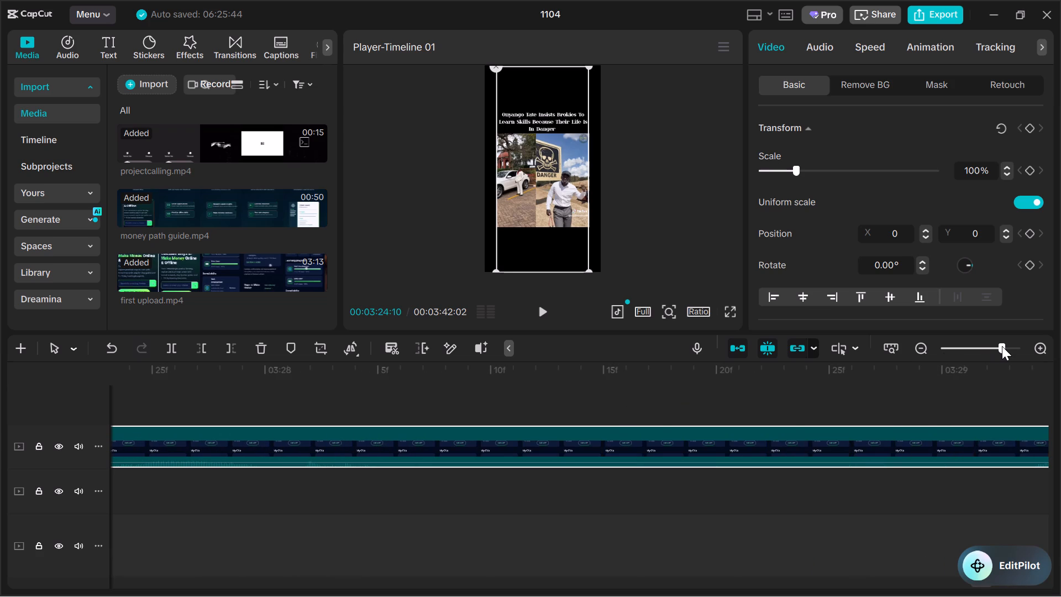
scroll(862, 391, "left", 7)
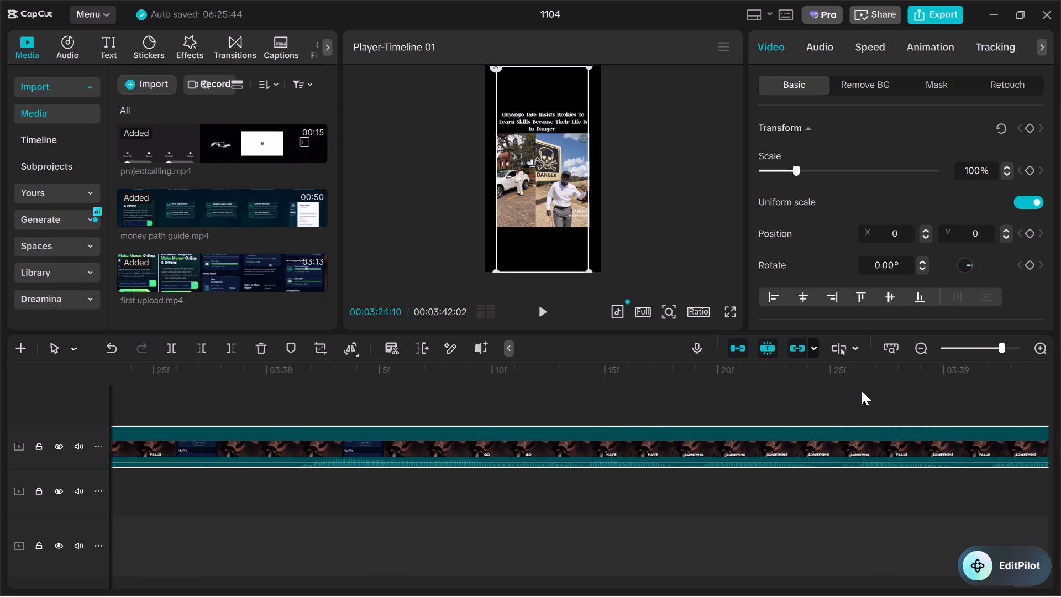
scroll(862, 391, "right", 2)
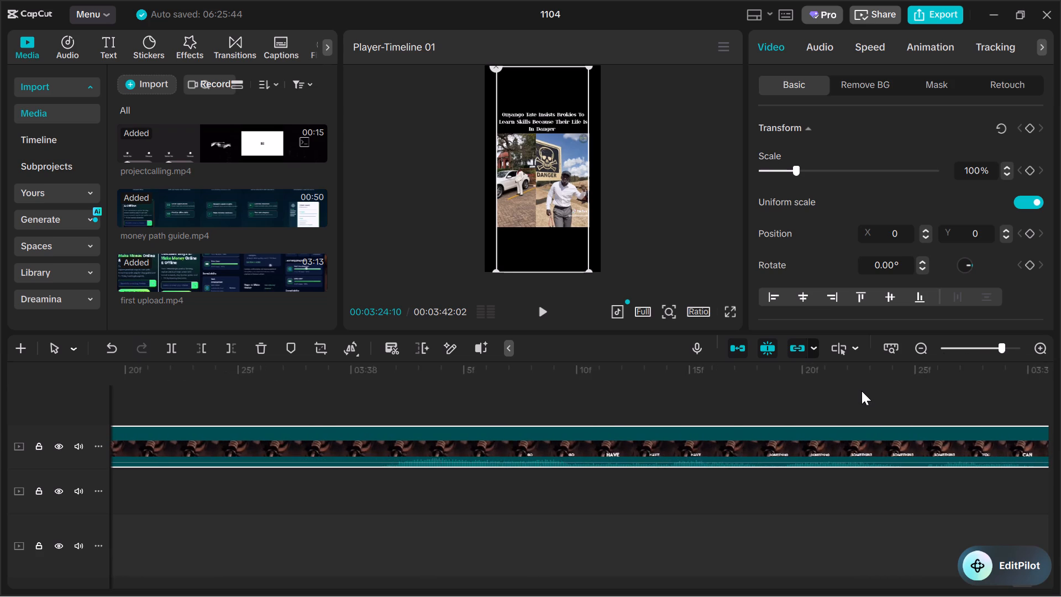
scroll(862, 391, "right", 4)
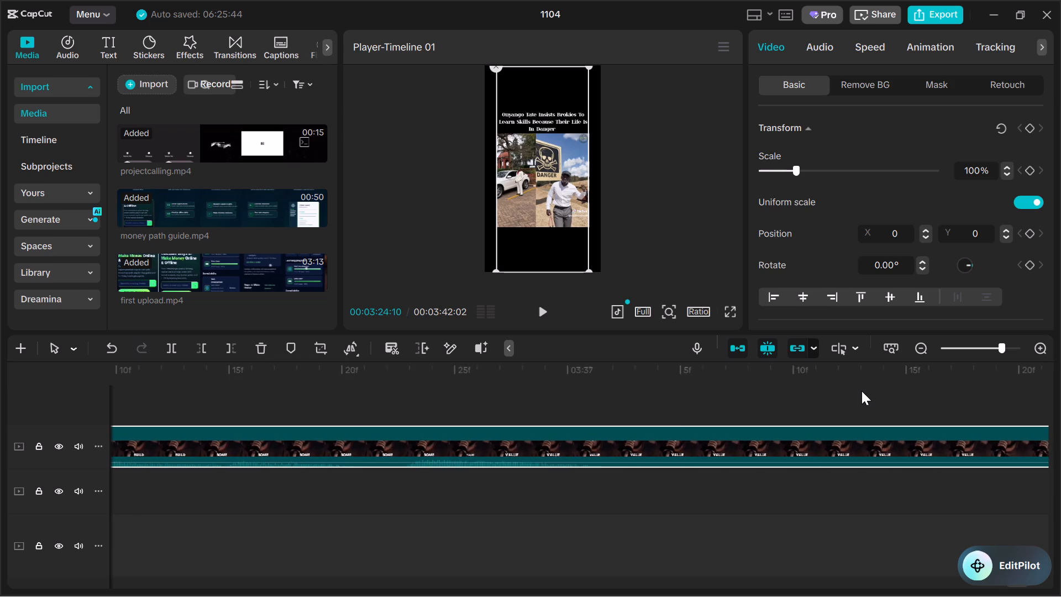
scroll(862, 391, "right", 3)
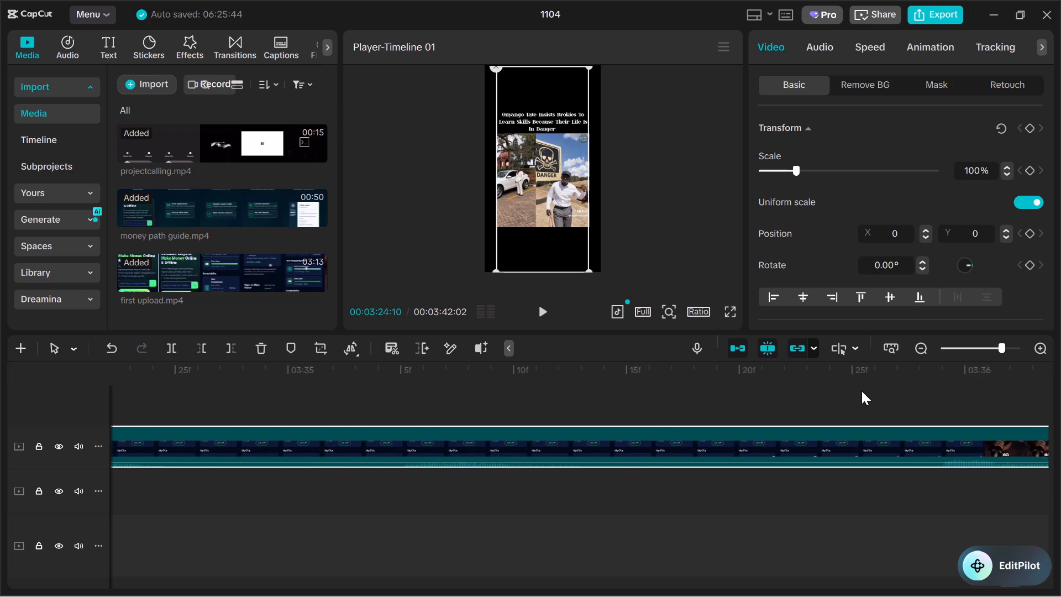
scroll(862, 391, "right", 1)
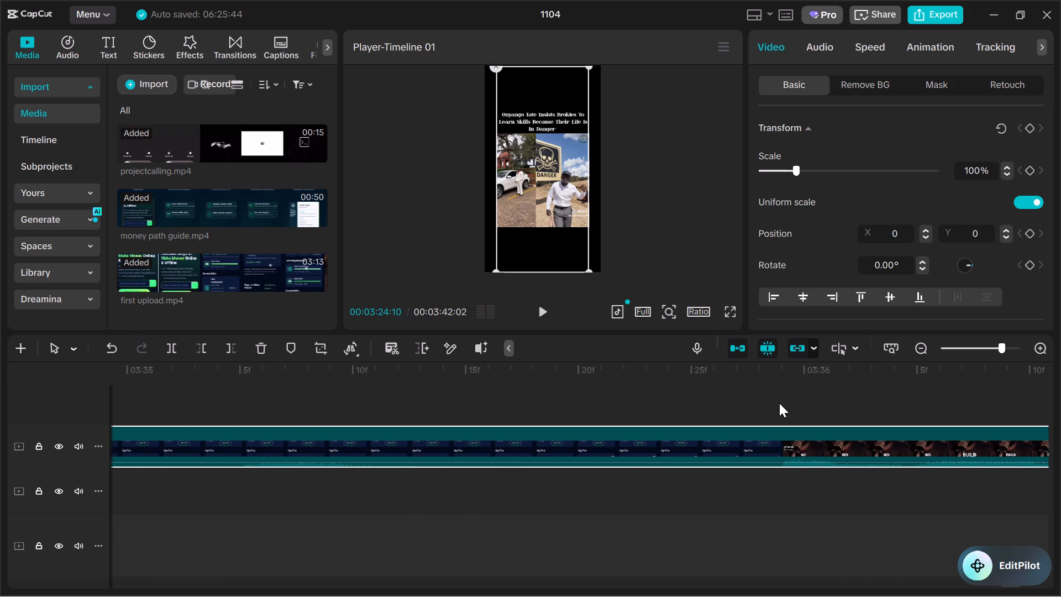
Place the playhead at the start of the microphone scene and split the first upload.mp4 clip at 00:03:35:29.
left_click(773, 400)
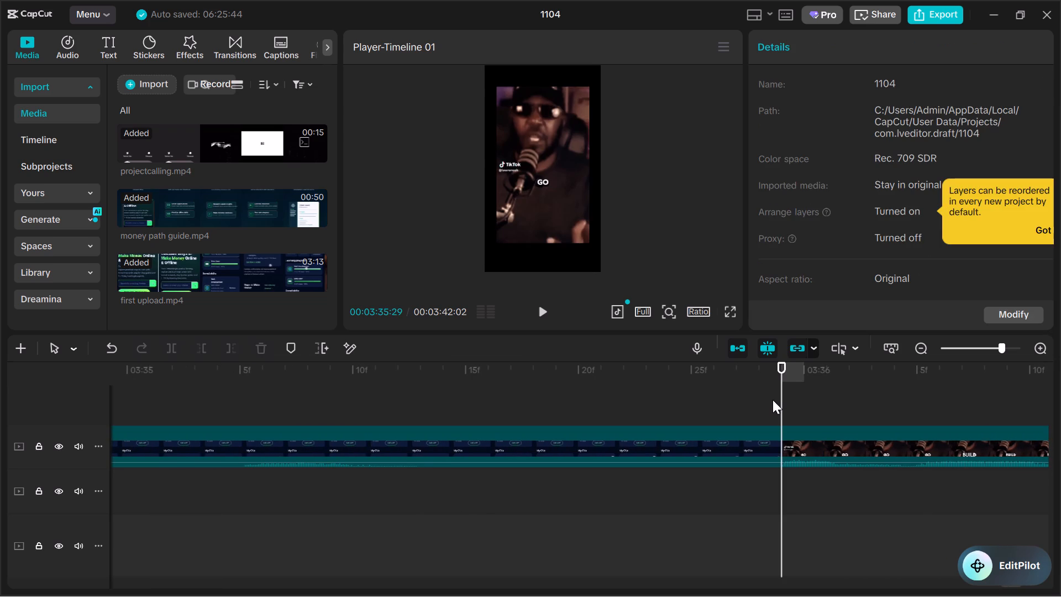
left_click(611, 446)
left_click(178, 350)
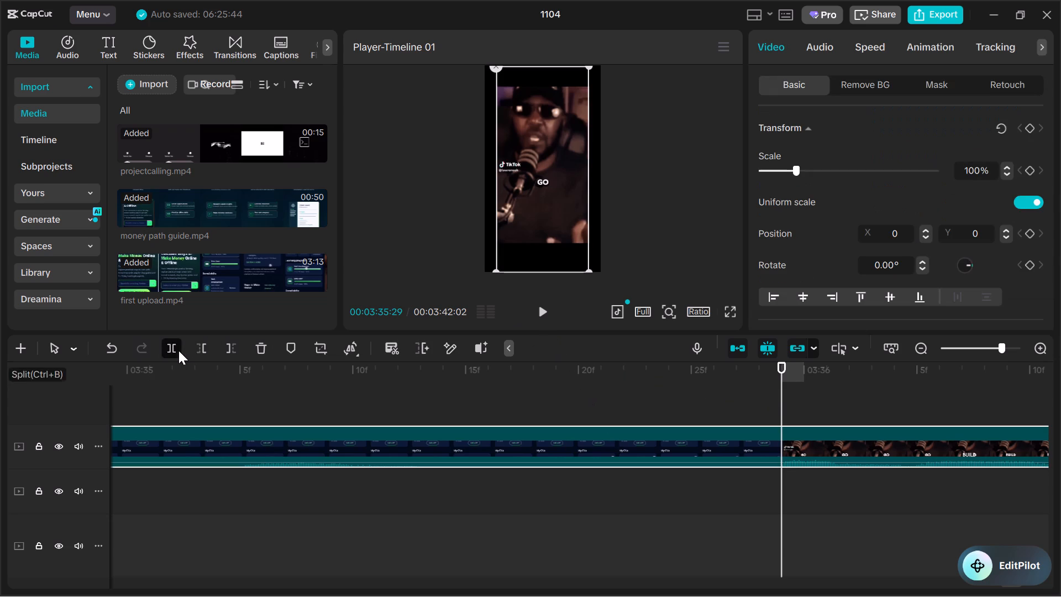
Delete the first upload.mp4 segment between the danger-sign scene and the microphone scene that starts at 00:03:35:29.
scroll(476, 404, "left", 2)
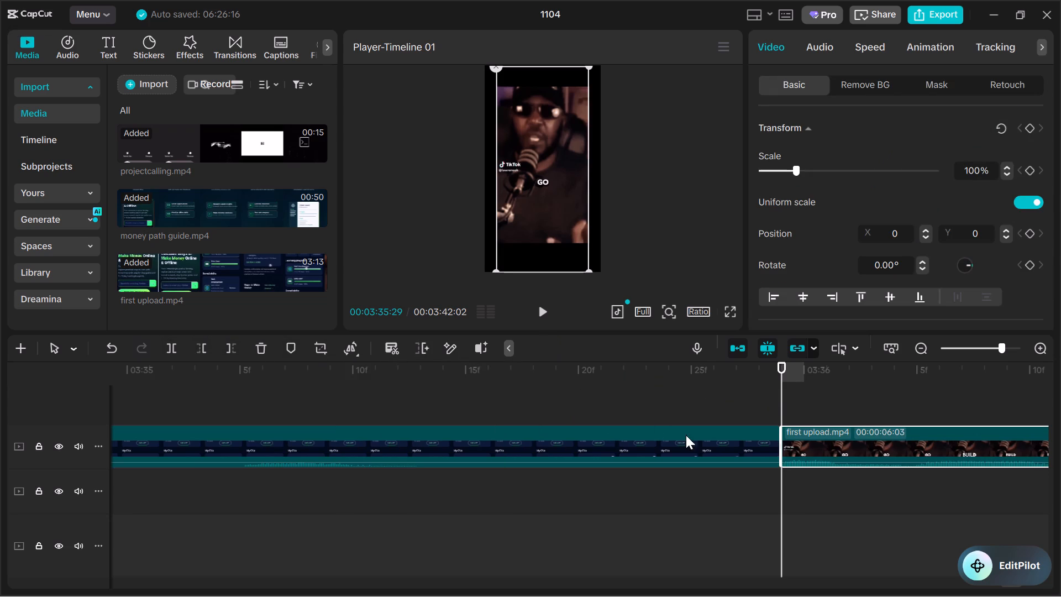
scroll(712, 458, "left", 6)
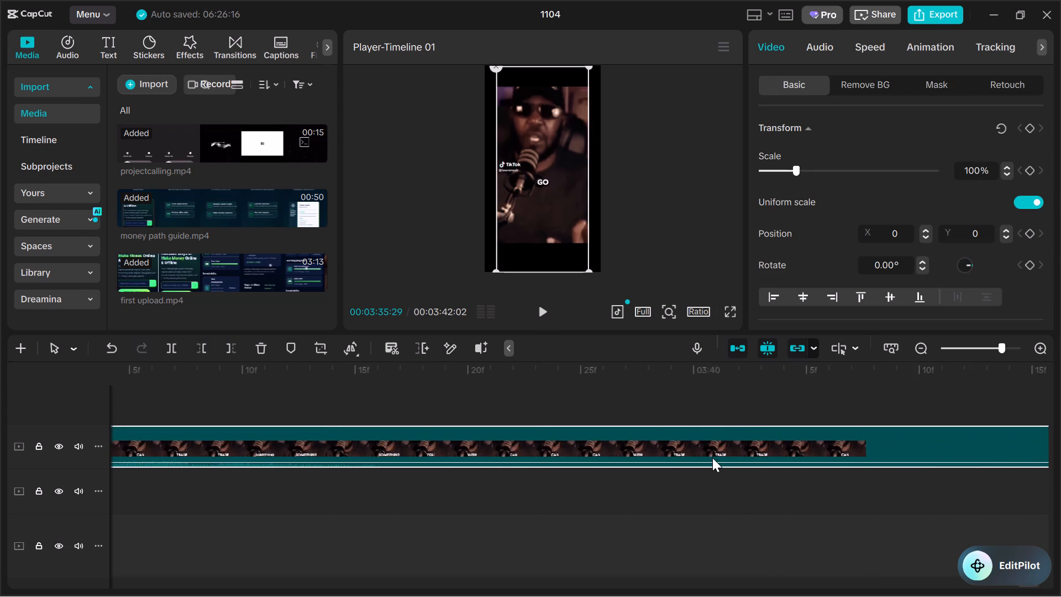
scroll(712, 458, "left", 2)
scroll(712, 458, "right", 10)
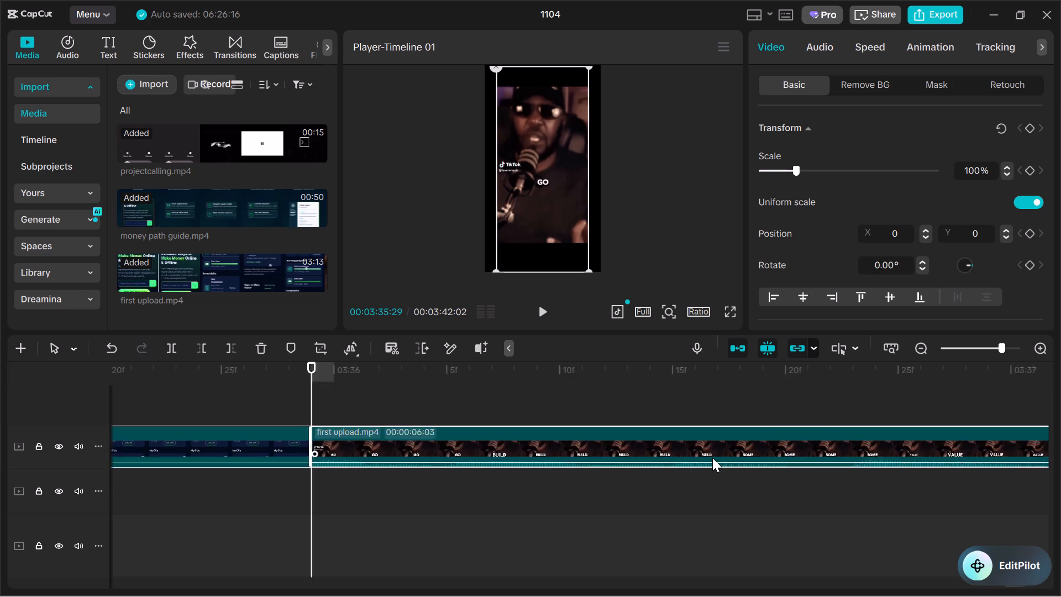
scroll(712, 458, "right", 1)
left_click(675, 450)
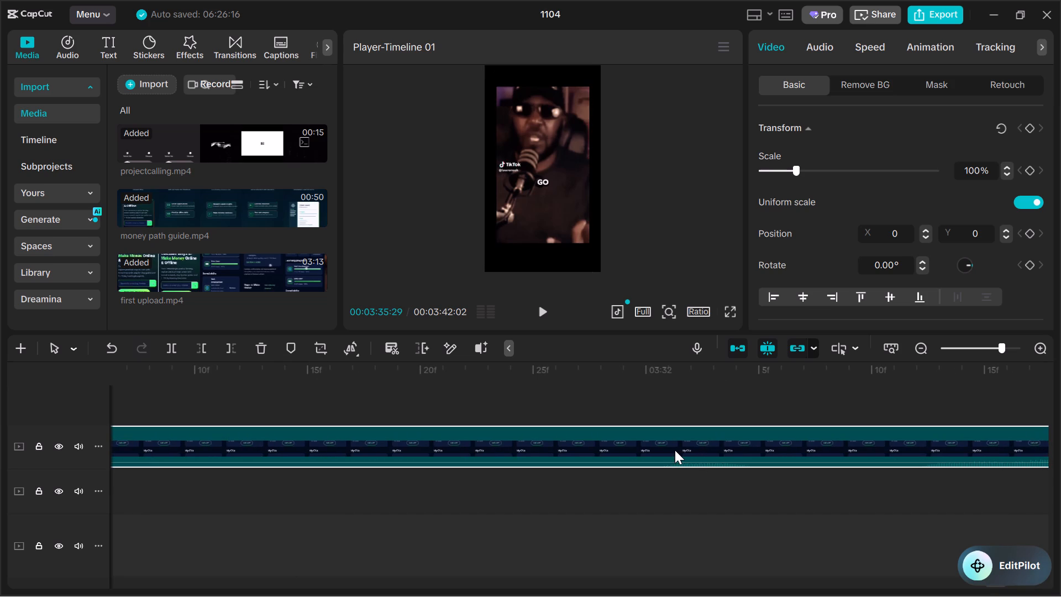
left_click(266, 350)
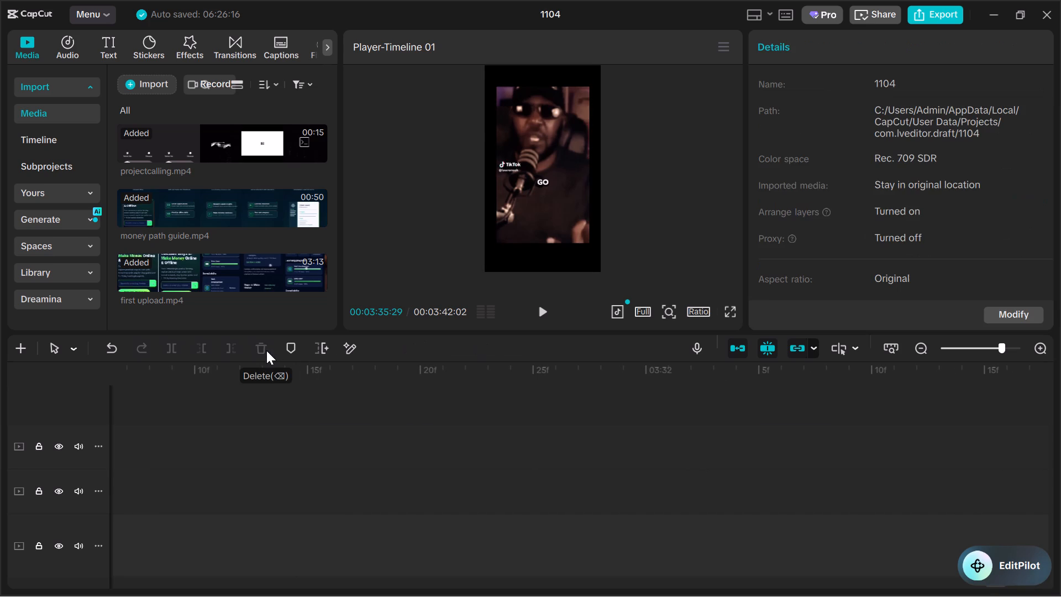
Close the two gaps before the danger-sign and microphone segments so all first upload.mp4 segments are joined.
left_click(955, 345)
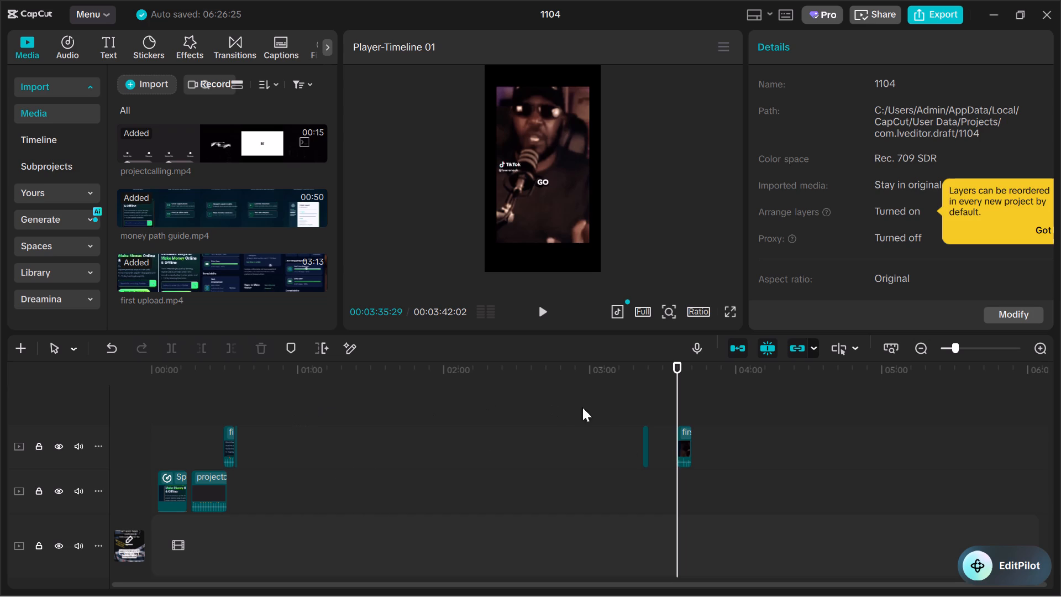
left_click(545, 462)
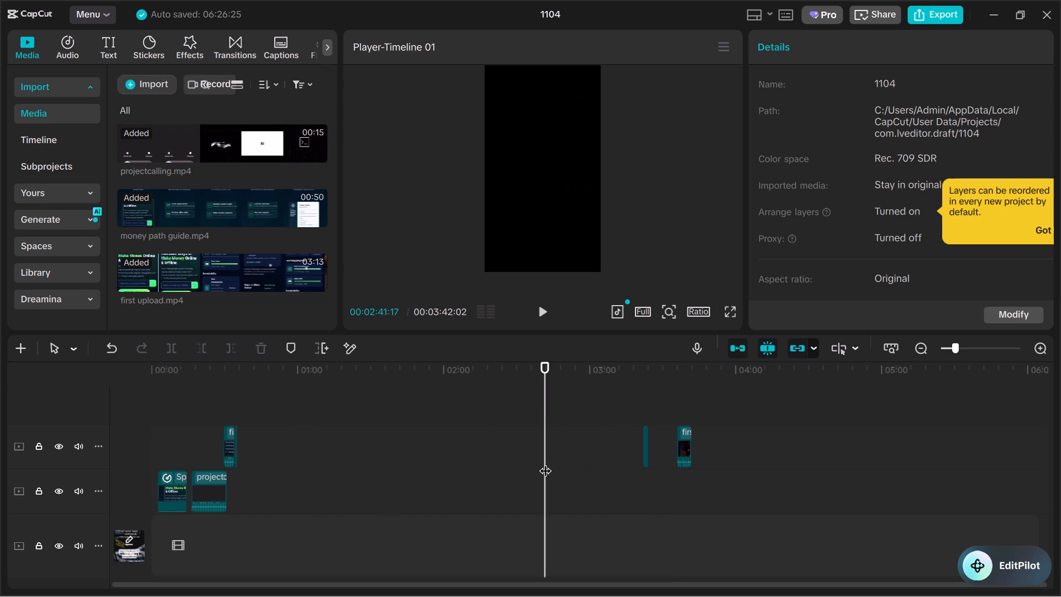
right_click(545, 462)
left_click(600, 464)
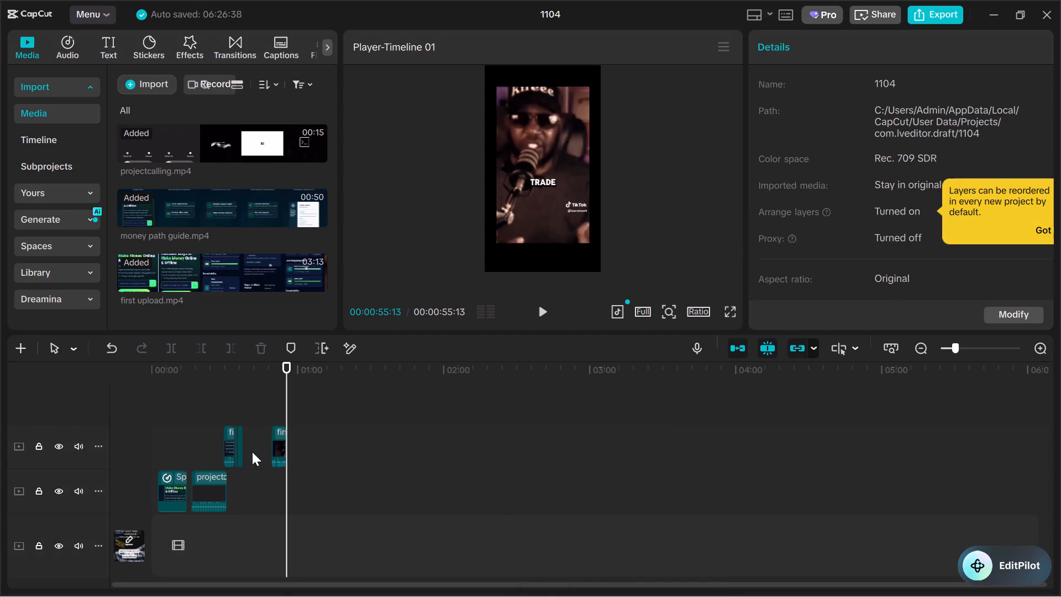
right_click(252, 452)
left_click(286, 460)
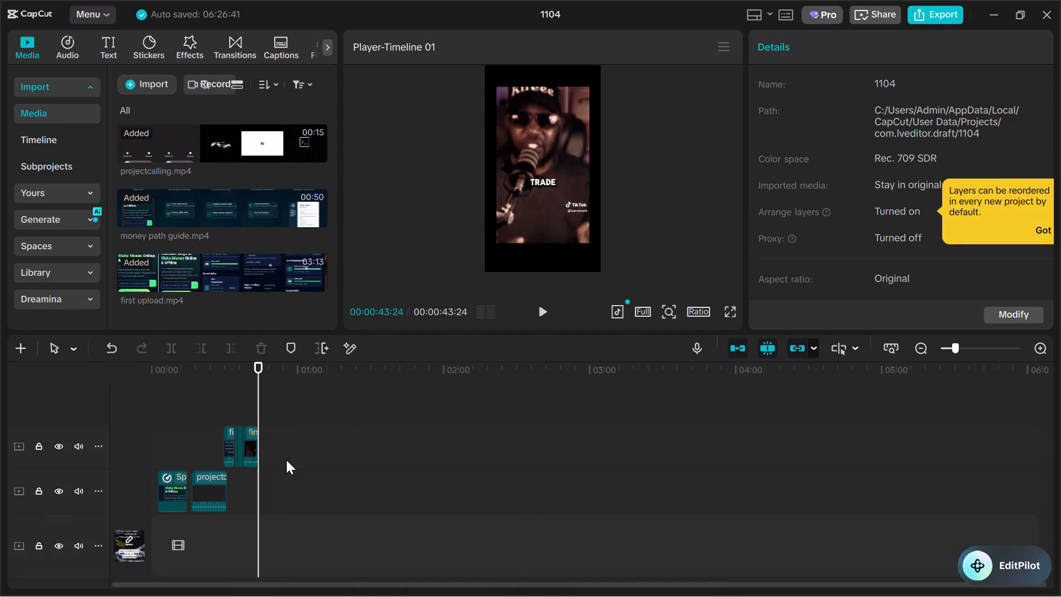
Delete the first upload.mp4 segment that overlaps the end of the projectcalling.mp4 clip around 00:00:30.
left_click(1000, 344)
scroll(529, 483, "right", 10)
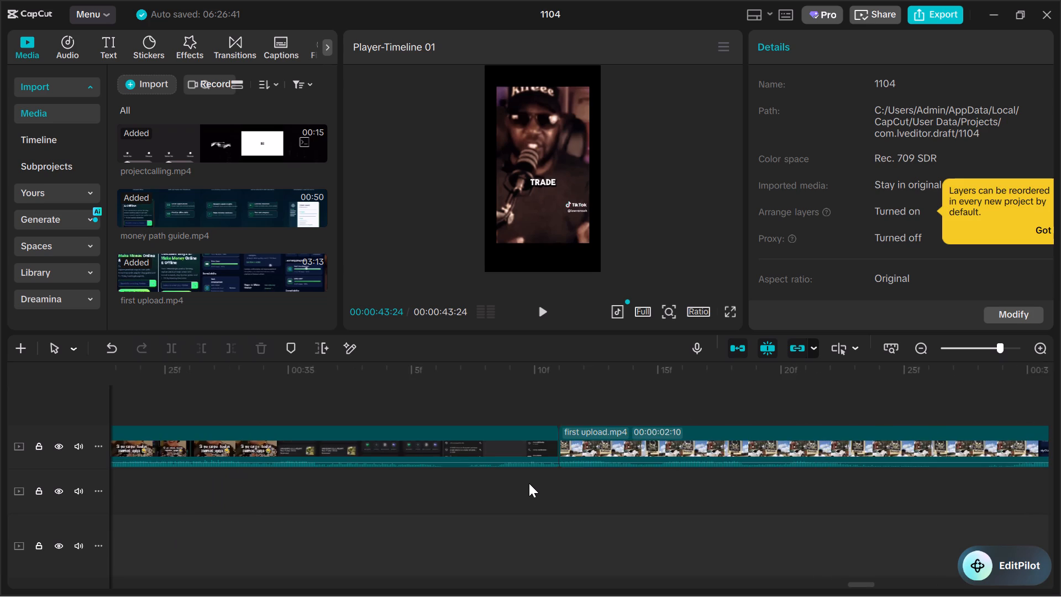
scroll(529, 483, "right", 12)
scroll(529, 483, "left", 5)
scroll(529, 483, "right", 1)
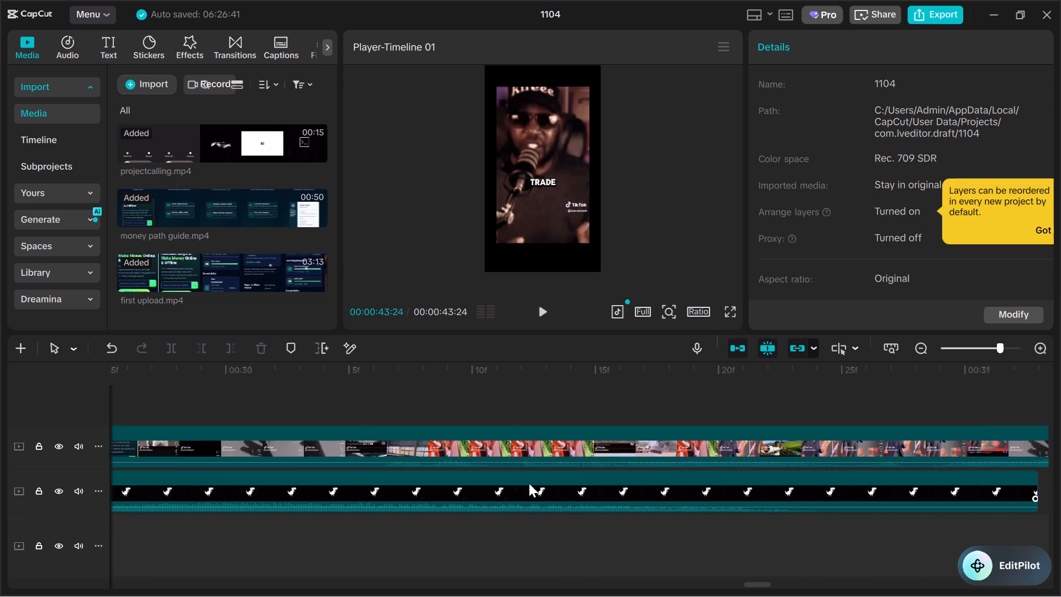
left_click(516, 443)
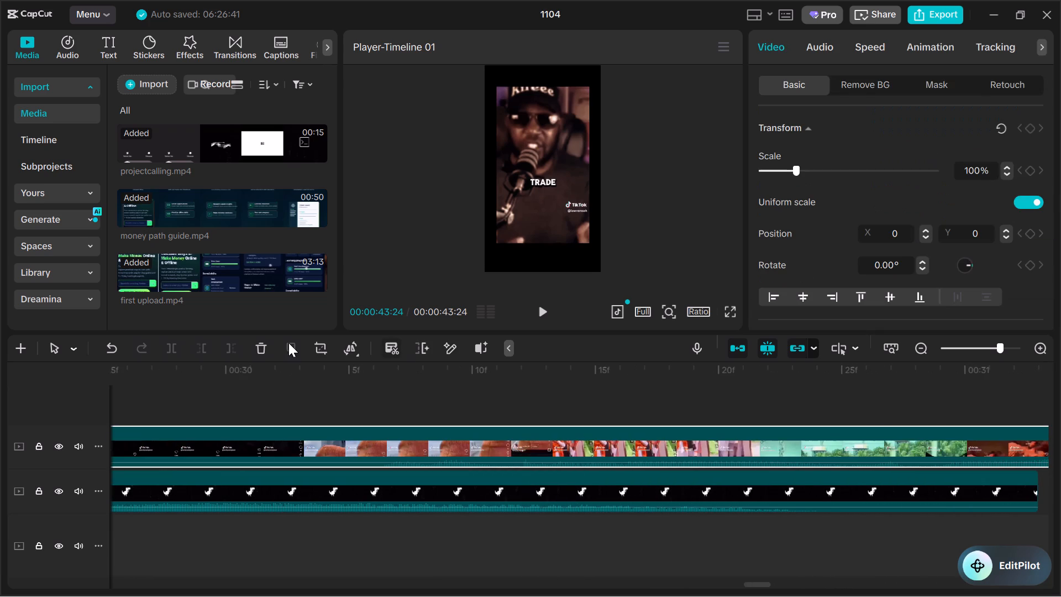
left_click(271, 342)
Close the gap ahead of the 00:00:01:02 first upload.mp4 segment on the upper track.
scroll(419, 417, "left", 1)
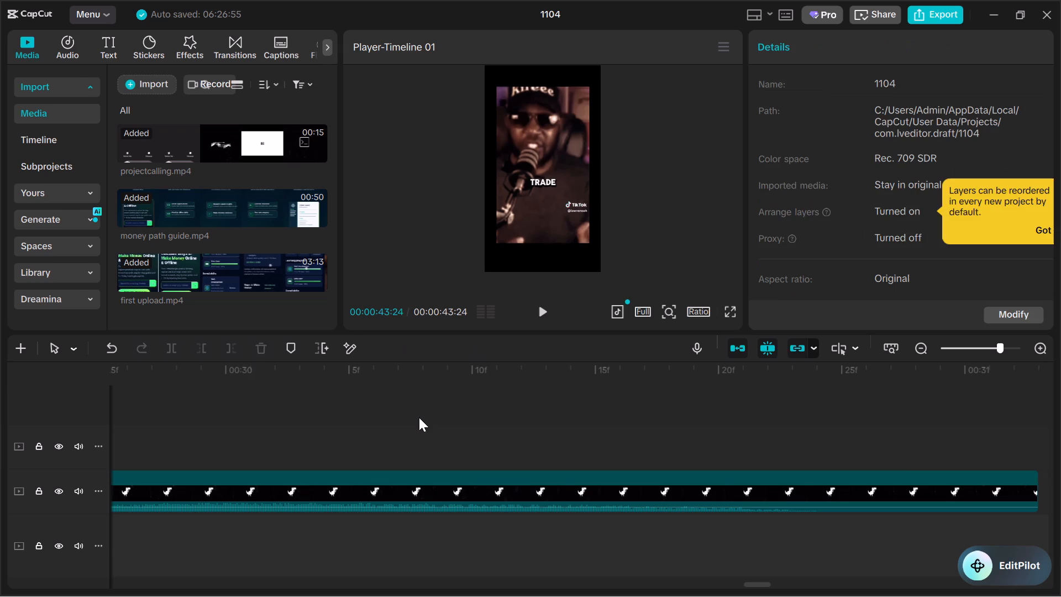
scroll(419, 417, "left", 2)
scroll(419, 417, "right", 1)
left_click(448, 443)
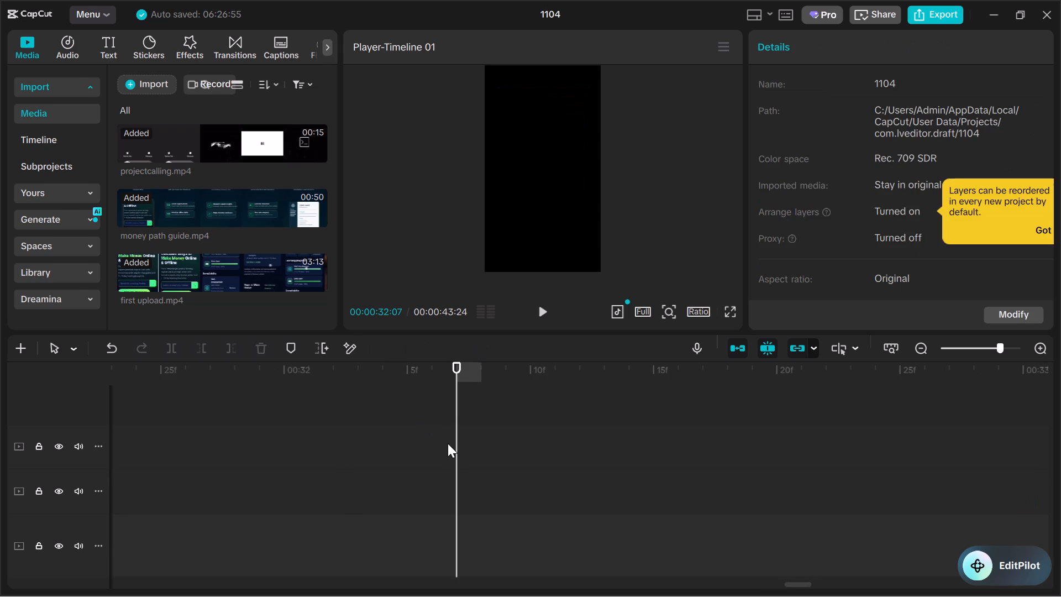
right_click(448, 443)
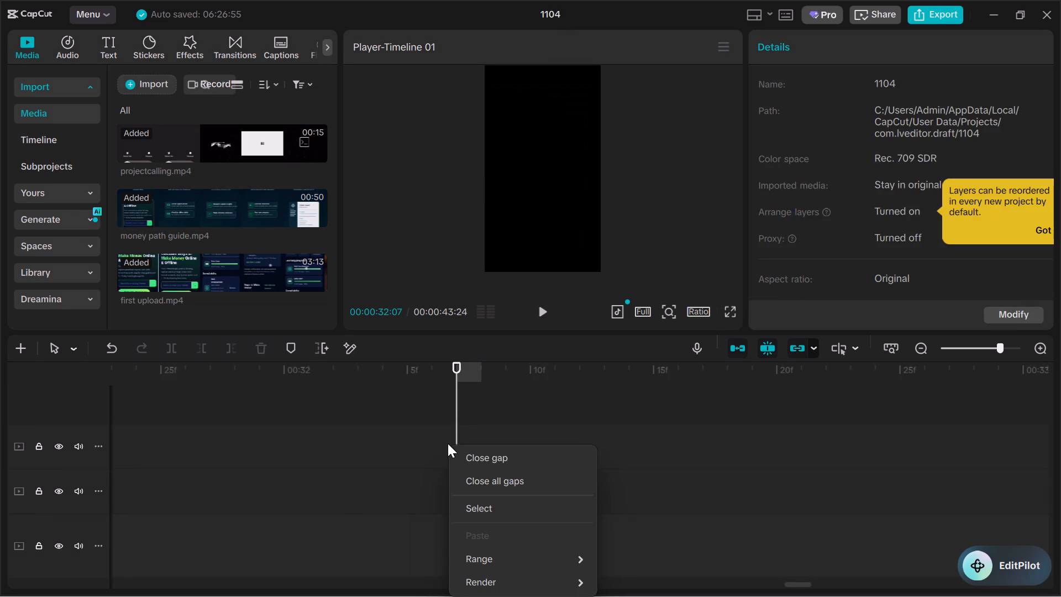
left_click(464, 455)
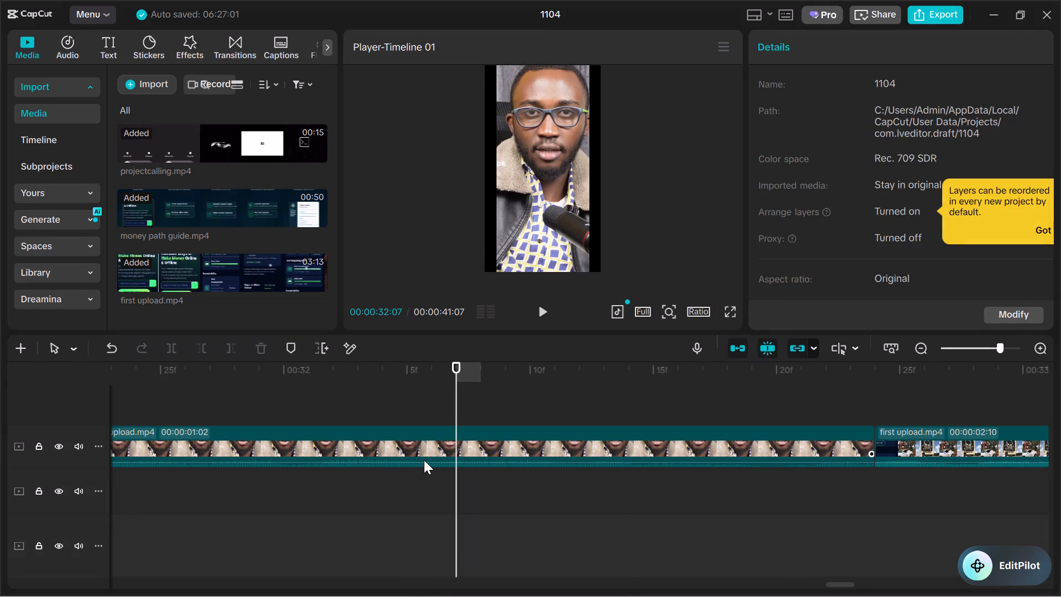
Move the money path guide.mp4 clip onto the upper track, starting about half a second into the timeline.
scroll(424, 460, "right", 4)
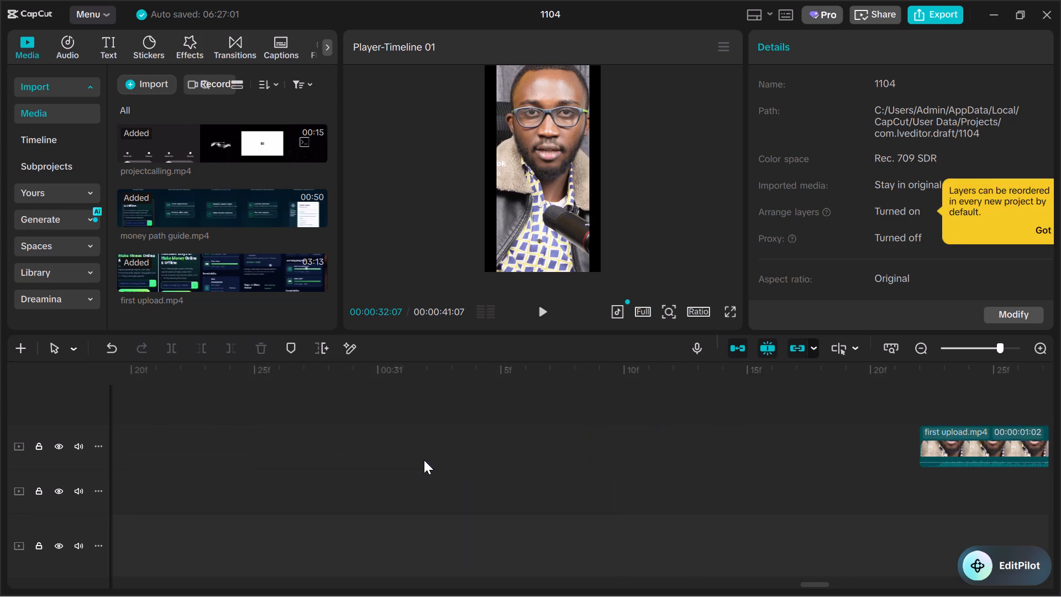
scroll(424, 460, "right", 6)
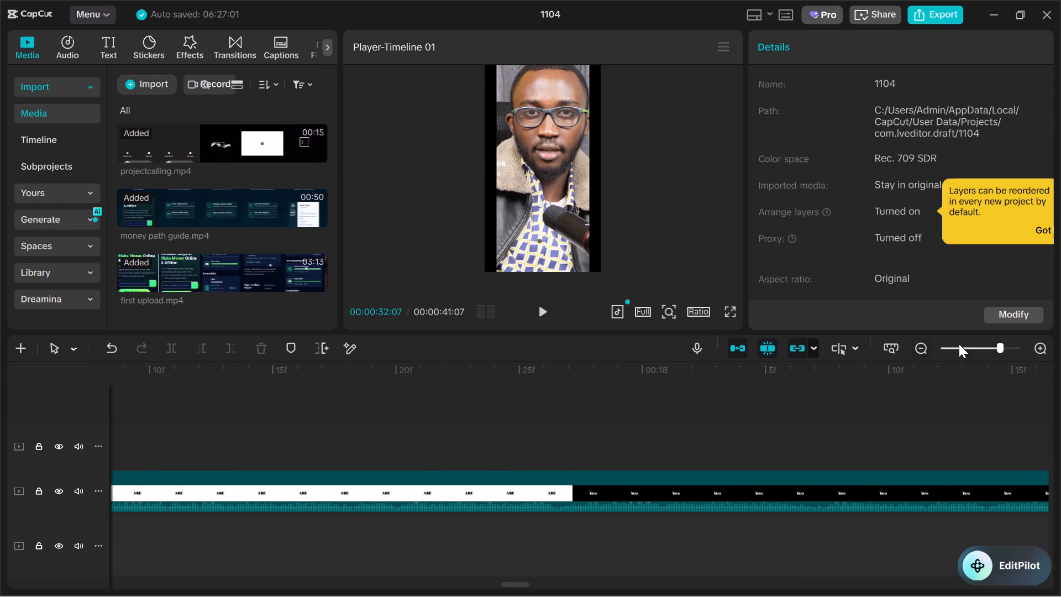
left_click(959, 344)
scroll(655, 432, "right", 2)
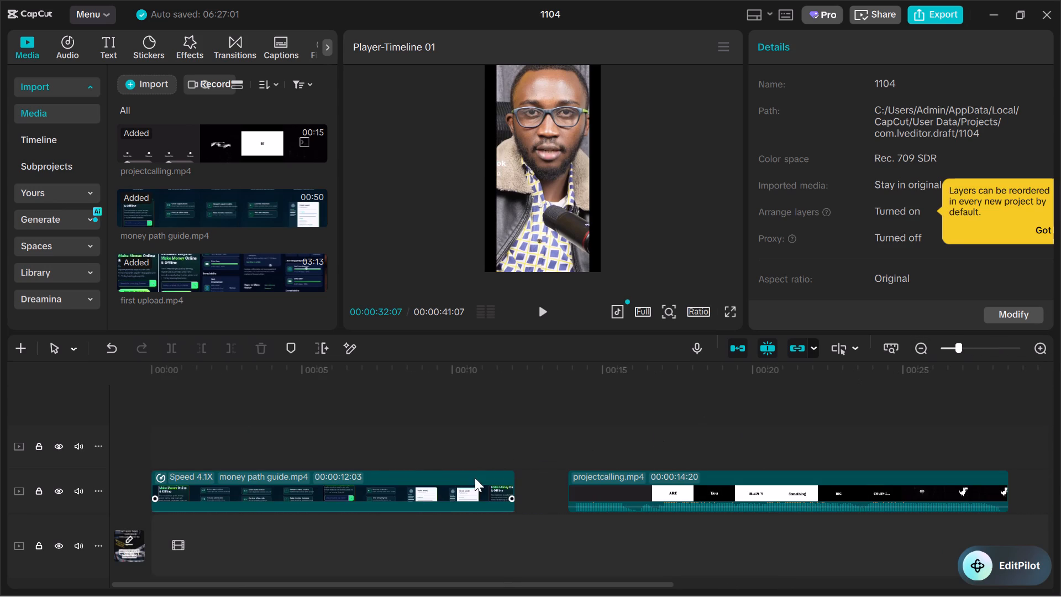
scroll(491, 501, "right", 1)
scroll(544, 420, "left", 1)
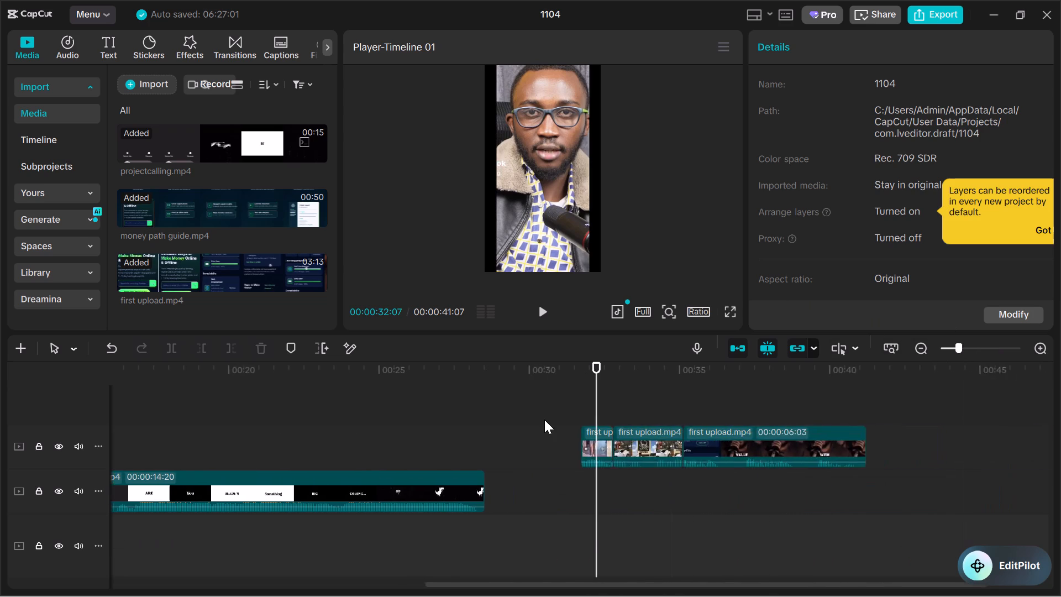
scroll(544, 420, "right", 2)
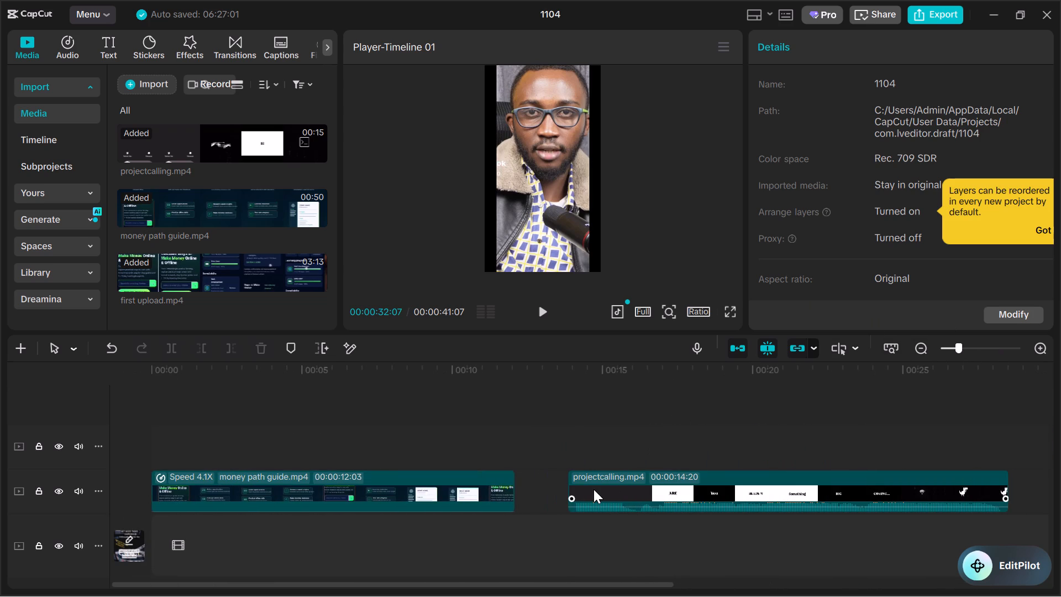
left_click_drag(323, 496, 322, 465)
left_click_drag(322, 465, 339, 443)
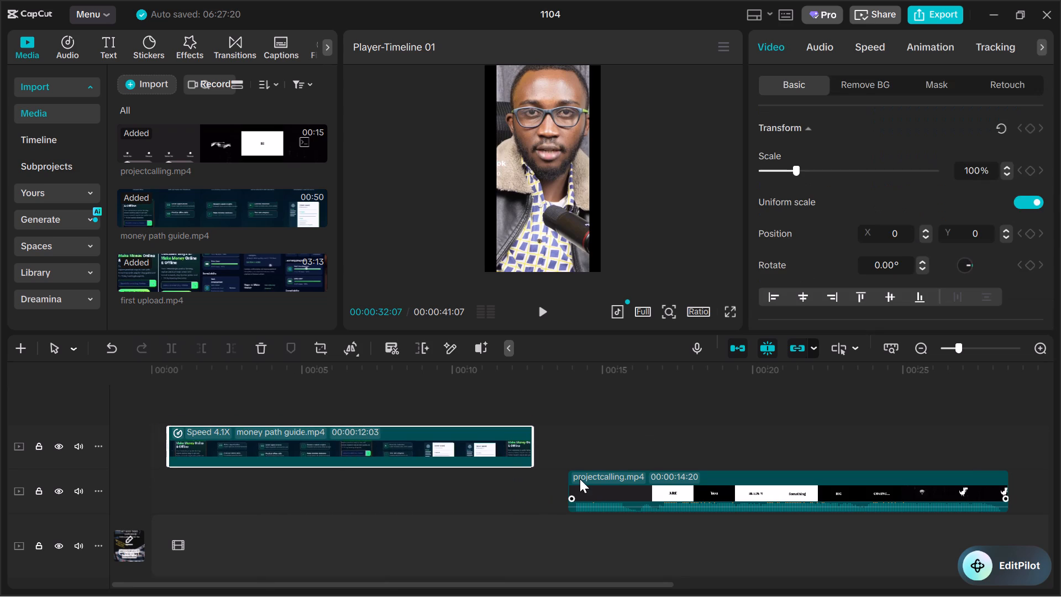
Move the projectcalling.mp4 clip on the lower video track to the very start of the timeline.
left_click_drag(600, 488, 188, 489)
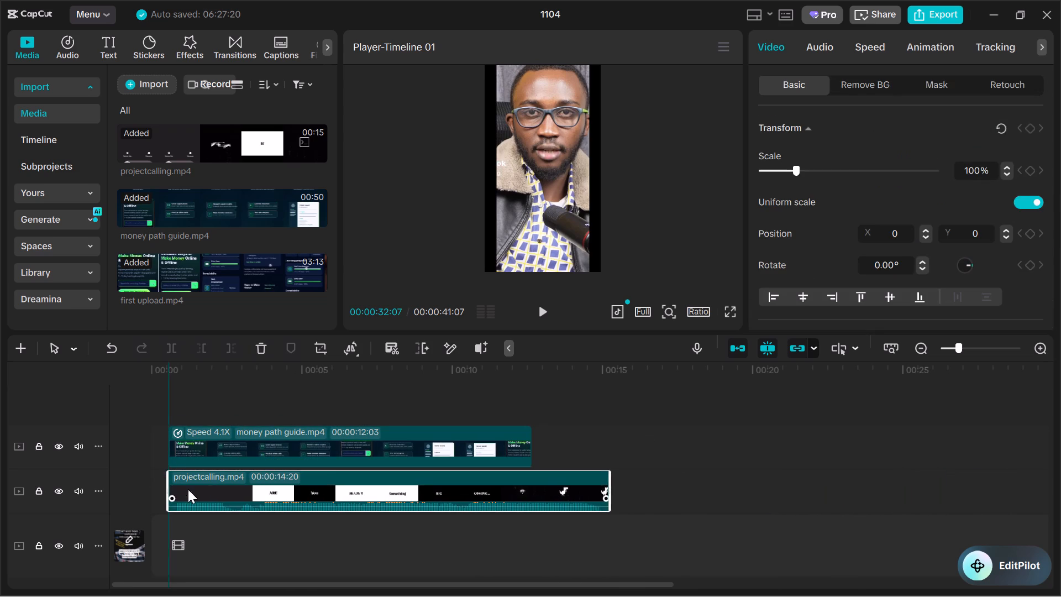
left_click_drag(188, 489, 184, 488)
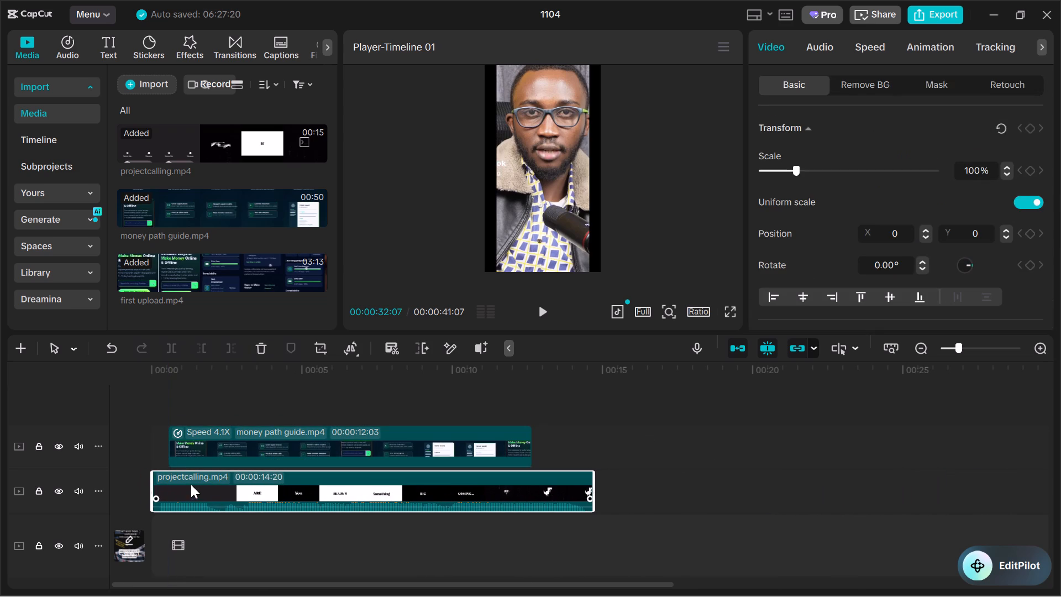
Shift the money path guide.mp4 clip on the upper track so it starts about 2 seconds into projectcalling.mp4.
left_click_drag(224, 450, 277, 451)
key("c")
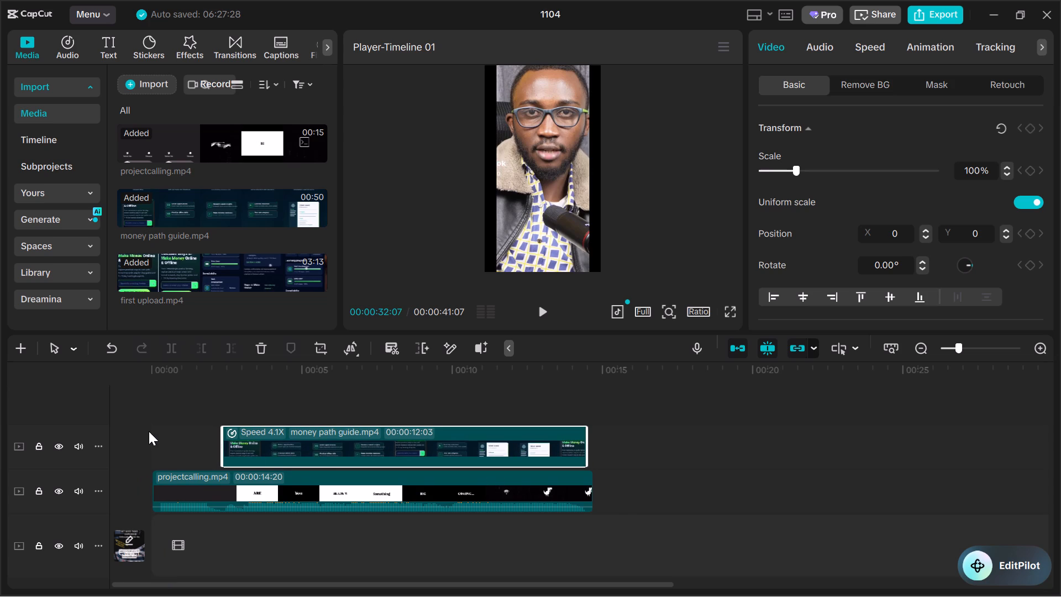
Play the timeline from the beginning to check how money path guide.mp4 overlays projectcalling.mp4.
left_click(159, 424)
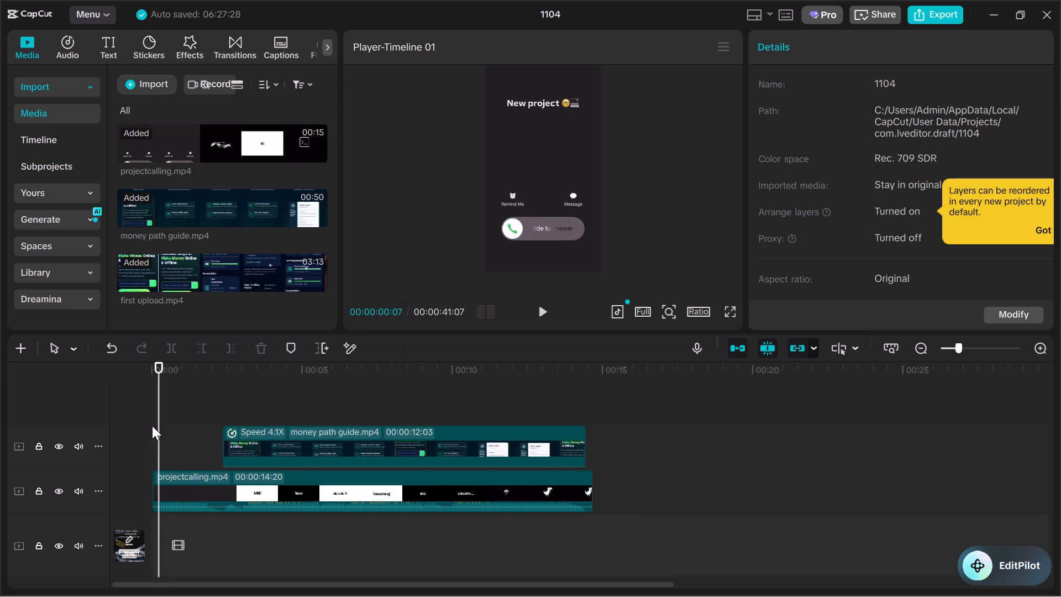
left_click(152, 426)
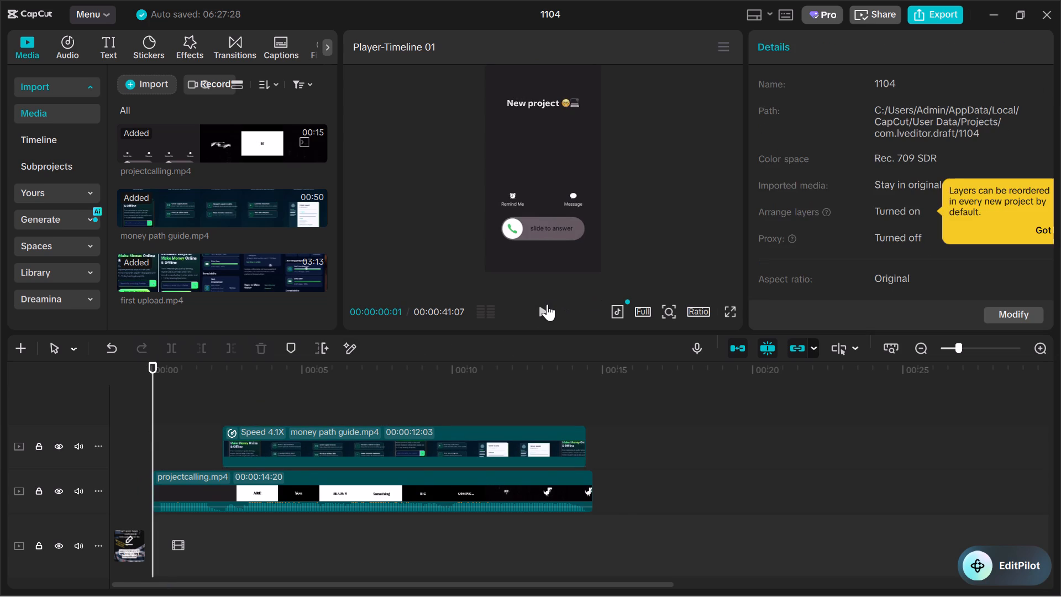
left_click(547, 304)
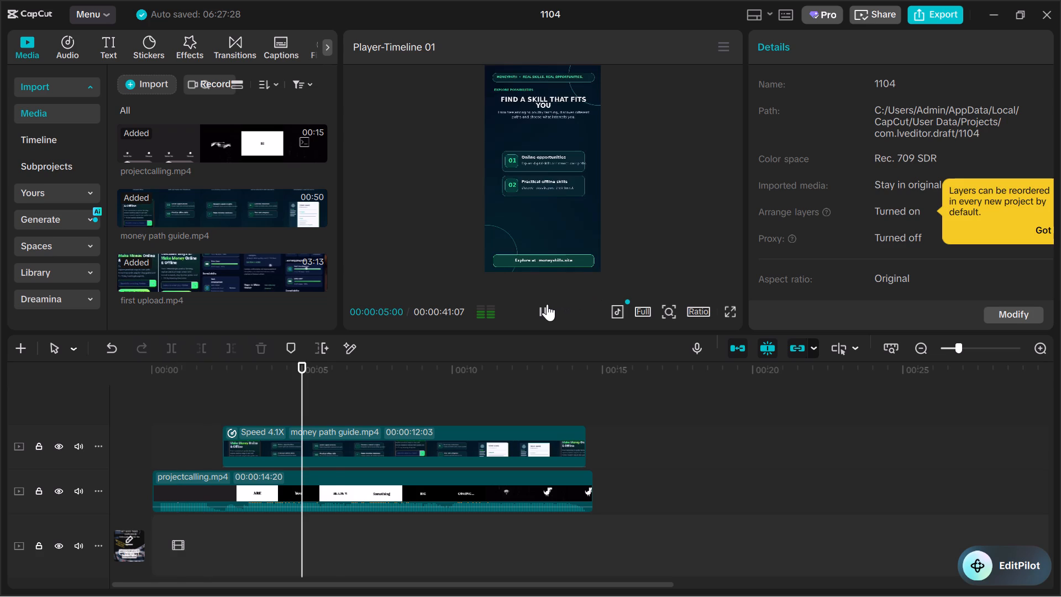
Move the 00:00:01:02 first upload.mp4 segment directly after the money path guide.mp4 clip on the upper track.
scroll(773, 511, "left", 1)
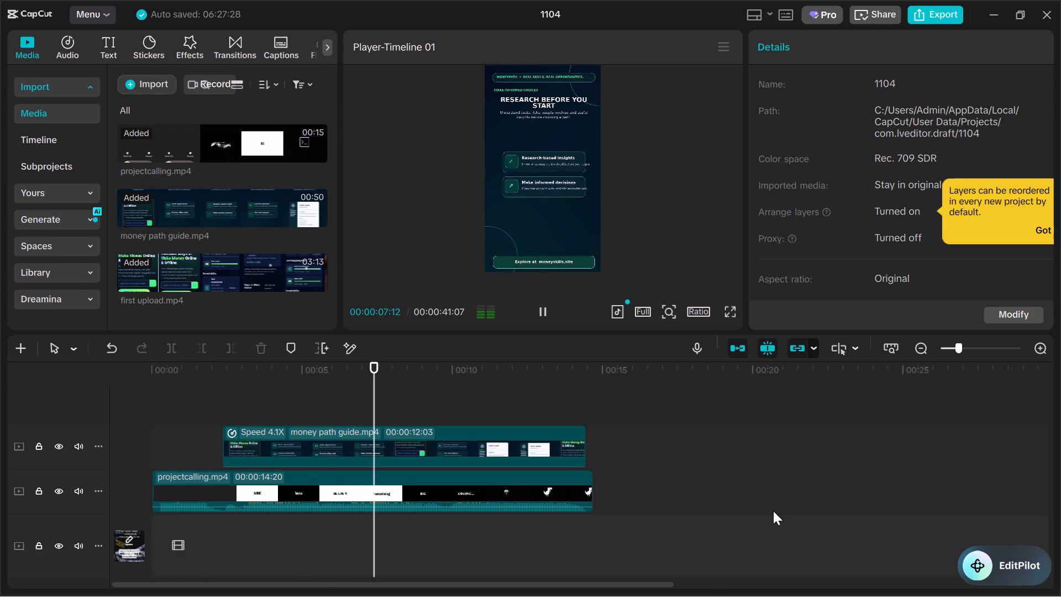
scroll(773, 511, "left", 2)
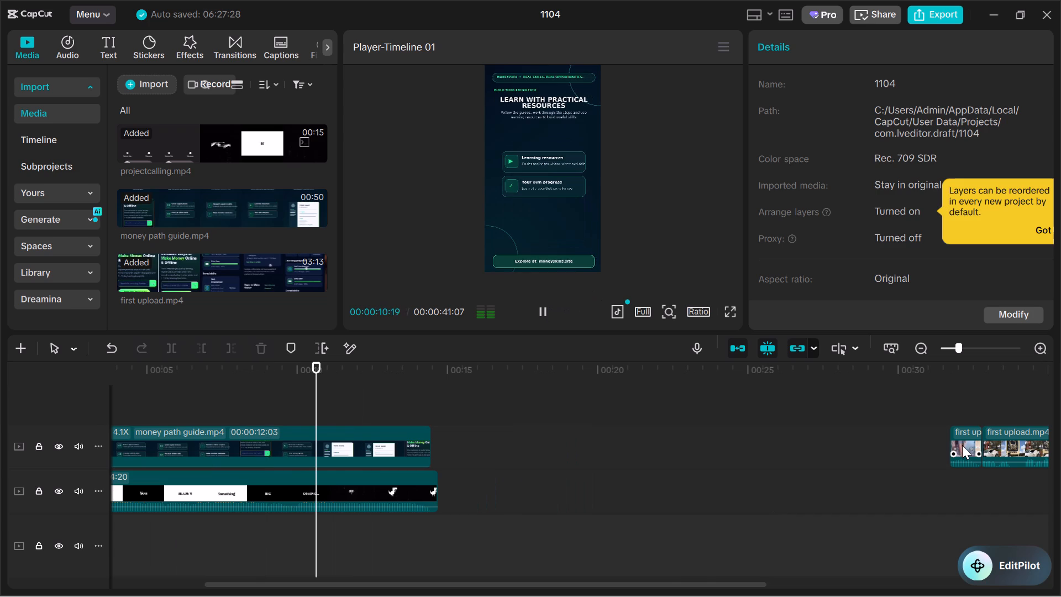
left_click_drag(962, 445, 662, 458)
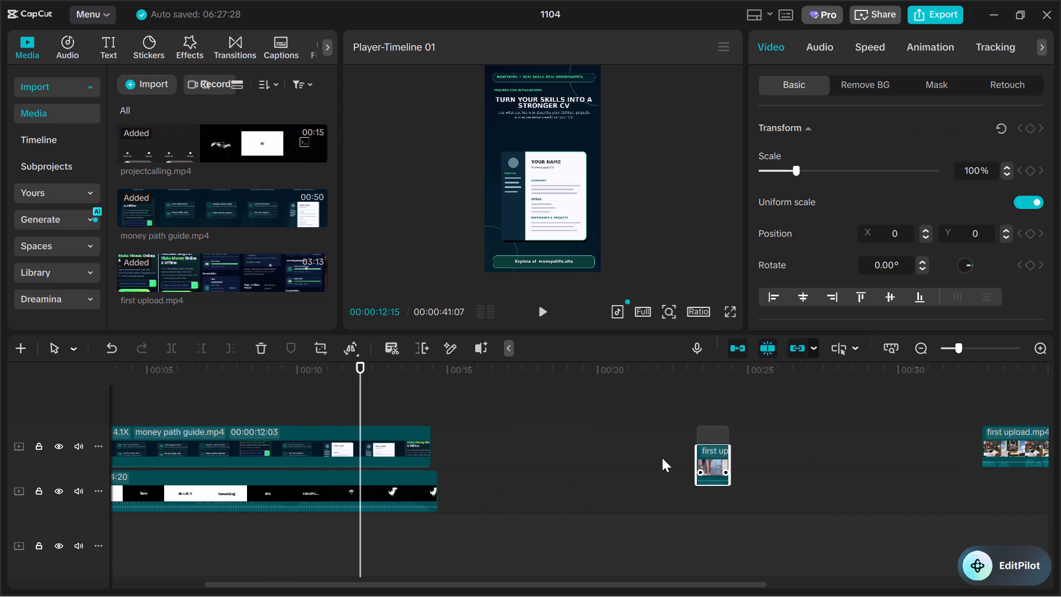
left_click_drag(662, 458, 442, 443)
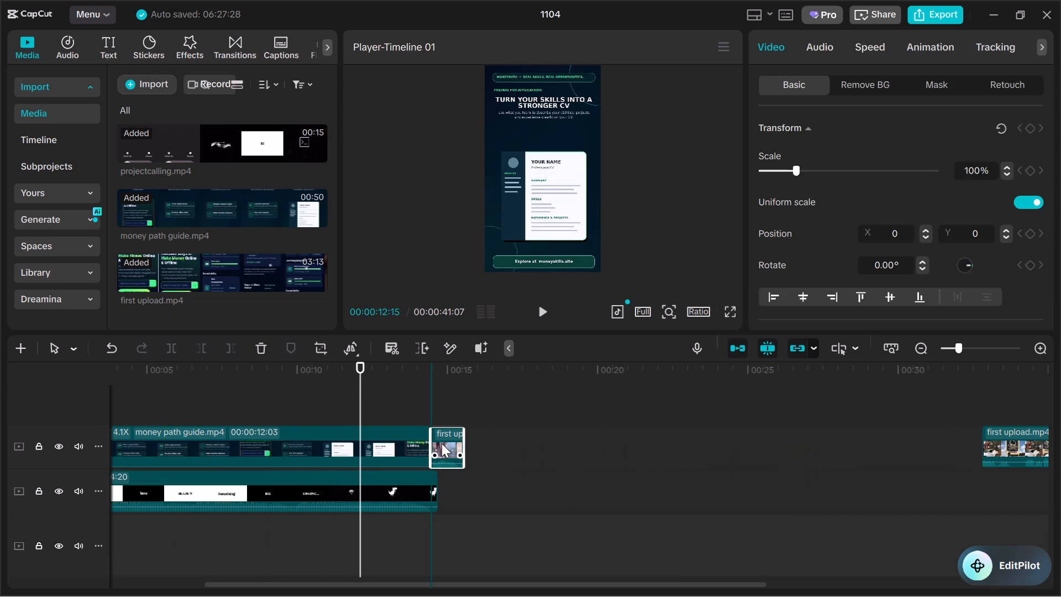
left_click_drag(442, 443, 442, 449)
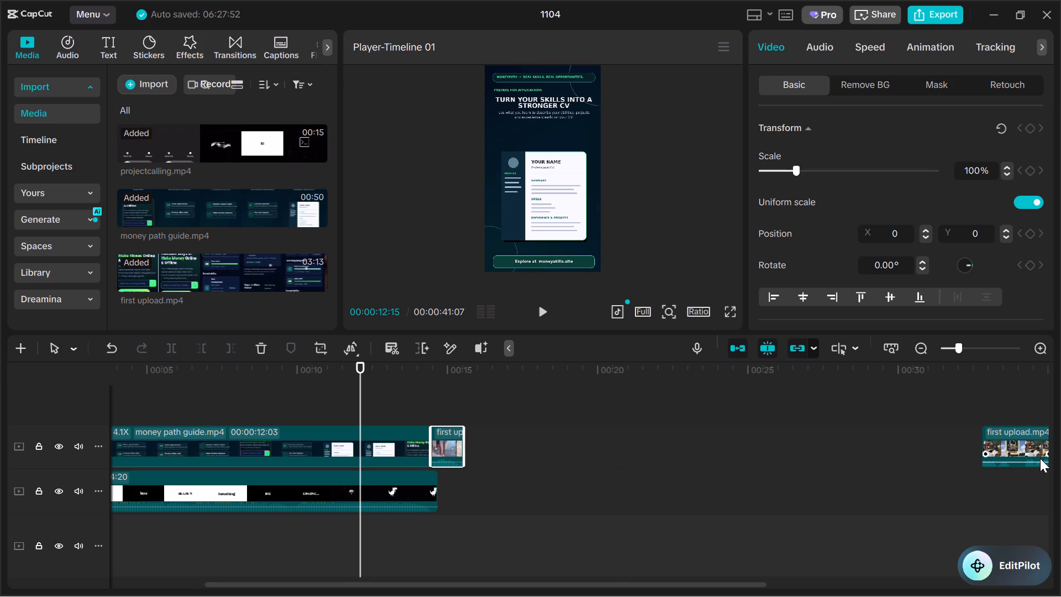
Move the 00:00:02:10 first upload.mp4 segment directly after the shorter first upload.mp4 segment on the upper track.
left_click_drag(1021, 444, 678, 464)
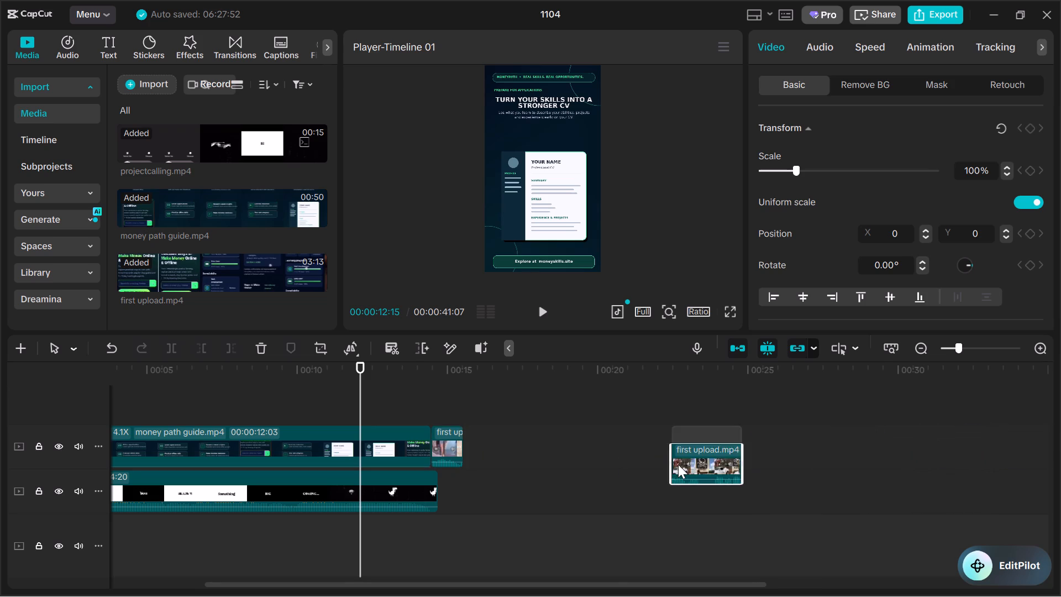
left_click_drag(678, 464, 507, 449)
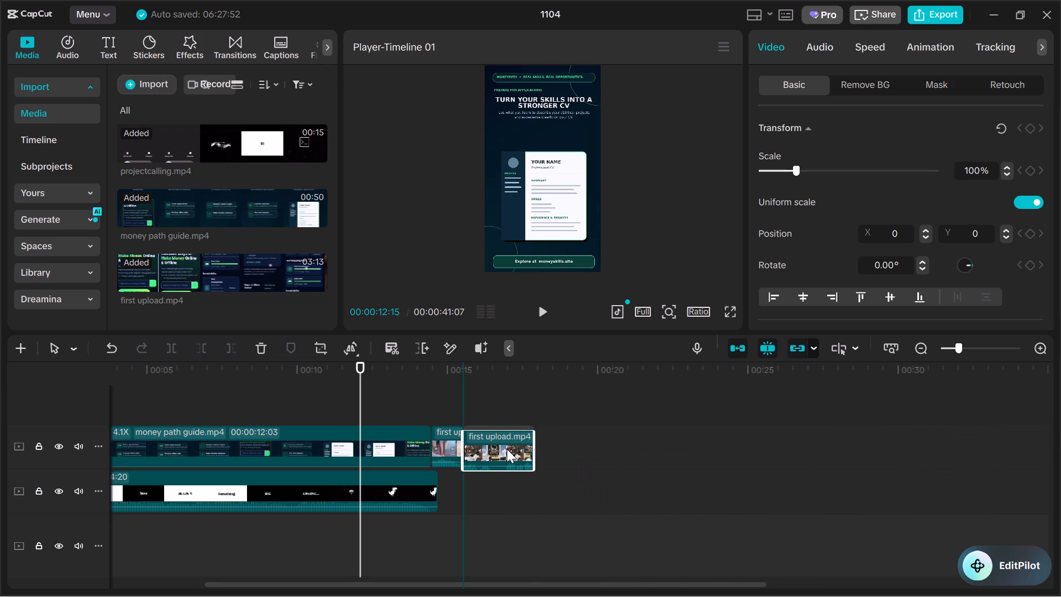
left_click_drag(507, 449, 505, 447)
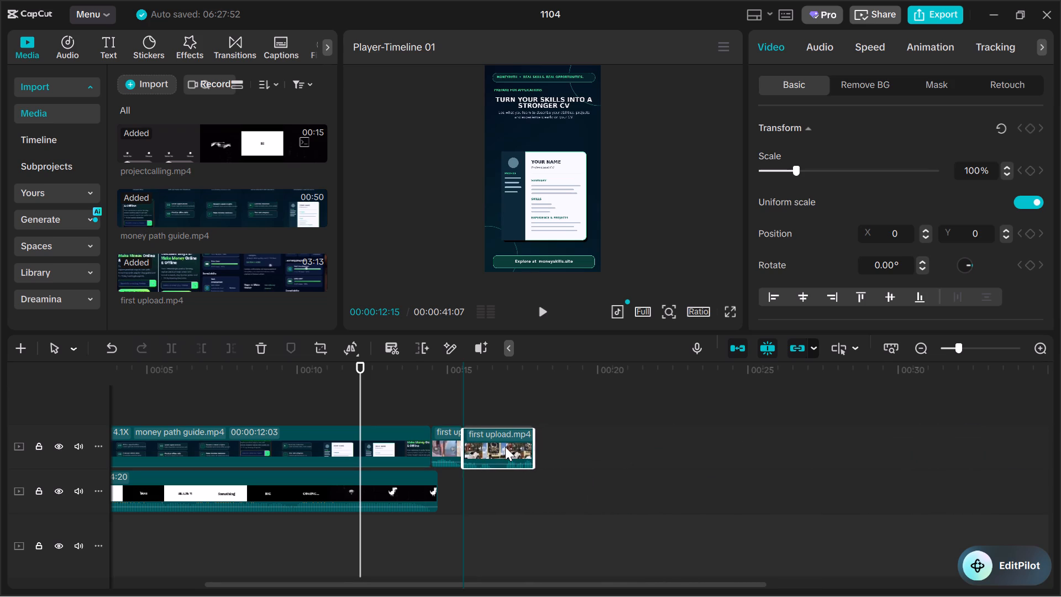
left_click_drag(505, 447, 505, 446)
Move the 00:00:06:03 first upload.mp4 segment directly after the other two, closing the last gap on the upper track.
scroll(836, 463, "left", 1)
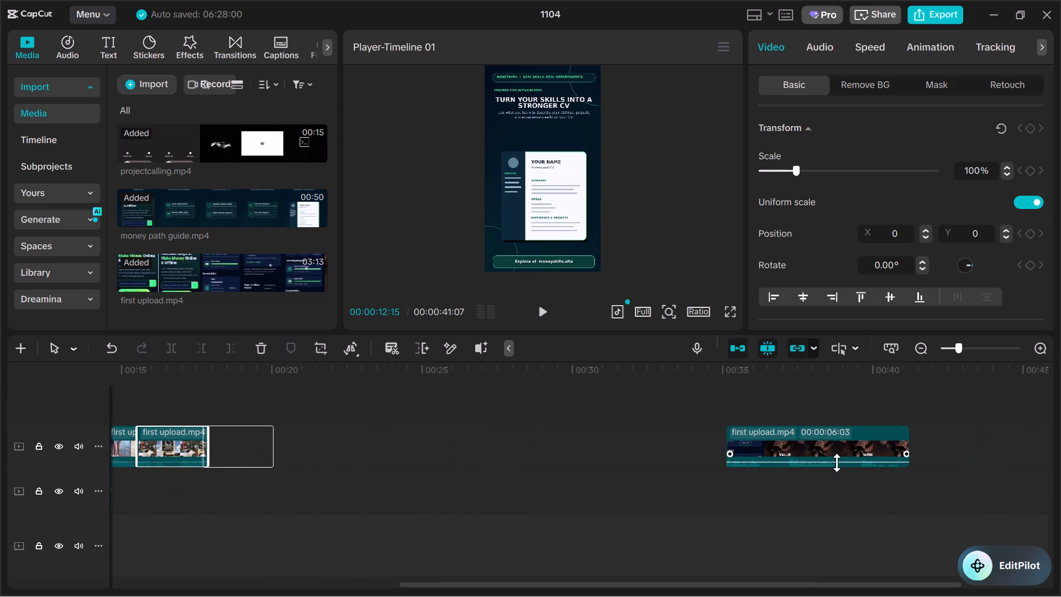
left_click_drag(836, 452, 580, 463)
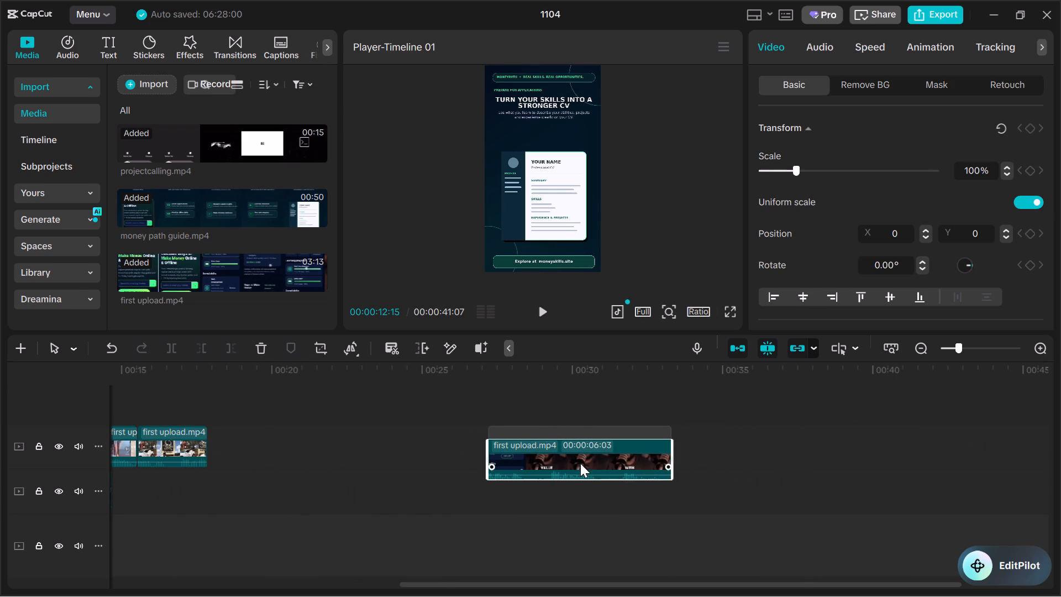
left_click_drag(580, 463, 313, 457)
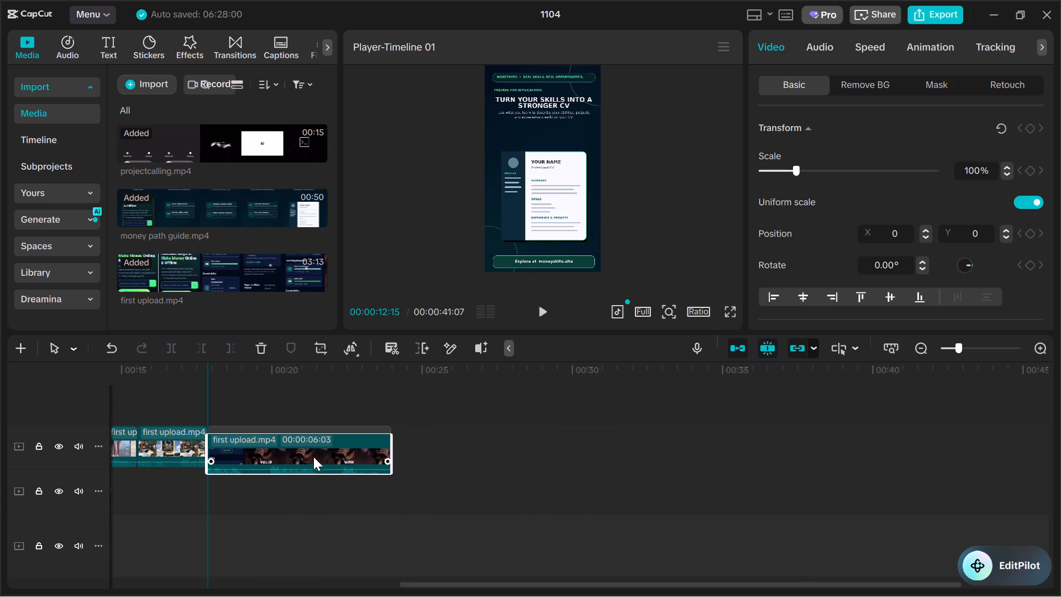
left_click_drag(313, 457, 317, 453)
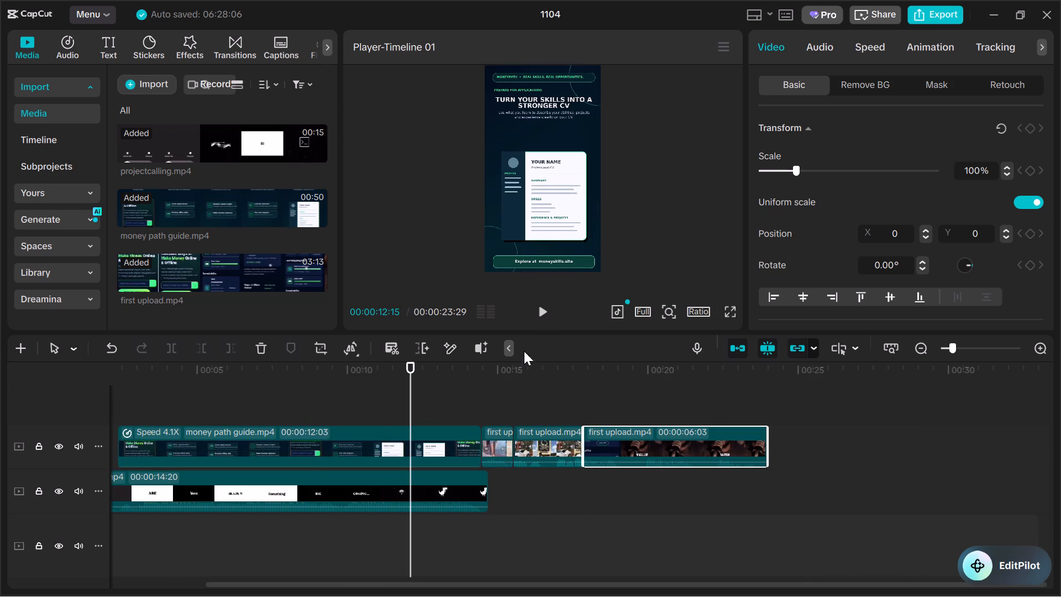
Play the rest of the timeline to review the joined first upload.mp4 segments through to the end.
left_click(542, 304)
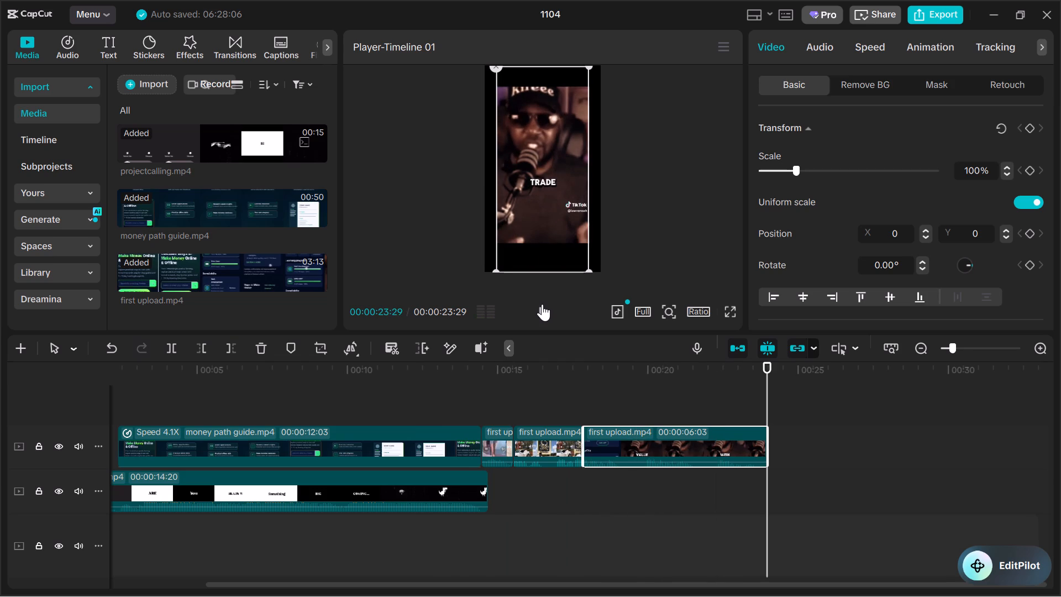
Open the export settings and name the exported video "go learn askill".
left_click(950, 11)
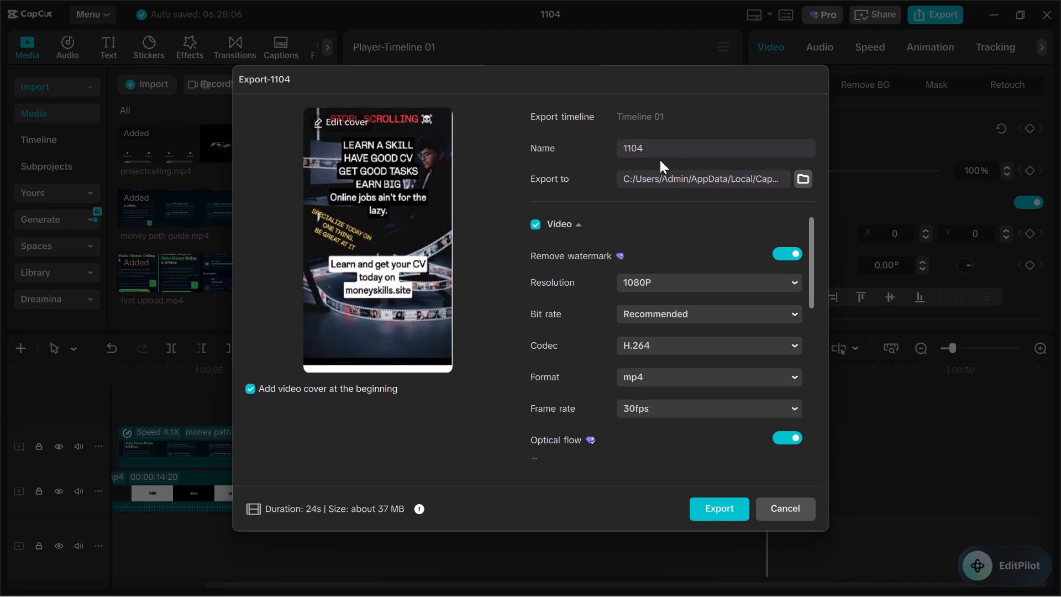
left_click(660, 150)
key("BackSpace")
key("BackSpace")
key("BackSpace")
key("BackSpace")
key("BackSpace")
key("BackSpace")
key("BackSpace")
type("go learn askill")
left_click(706, 529)
Set the export location to the user's Videos folder and export the video.
left_click(801, 180)
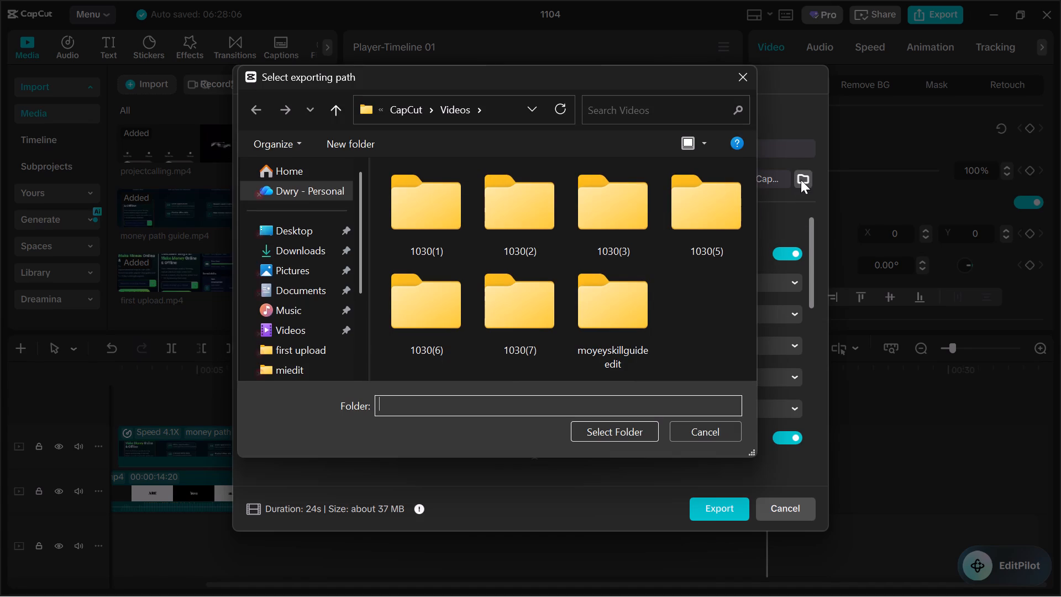
left_click(289, 320)
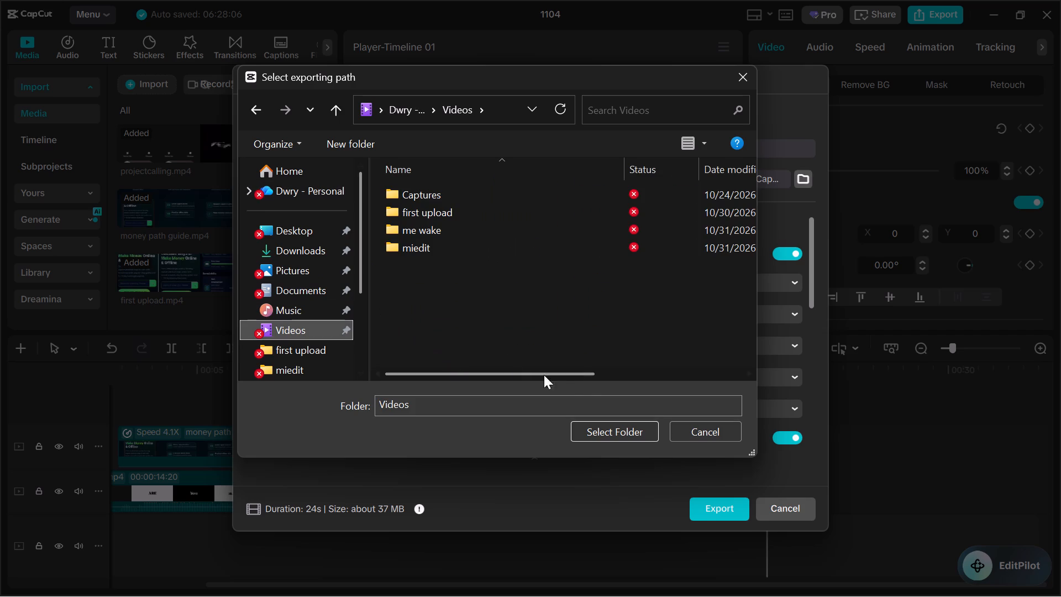
left_click(614, 433)
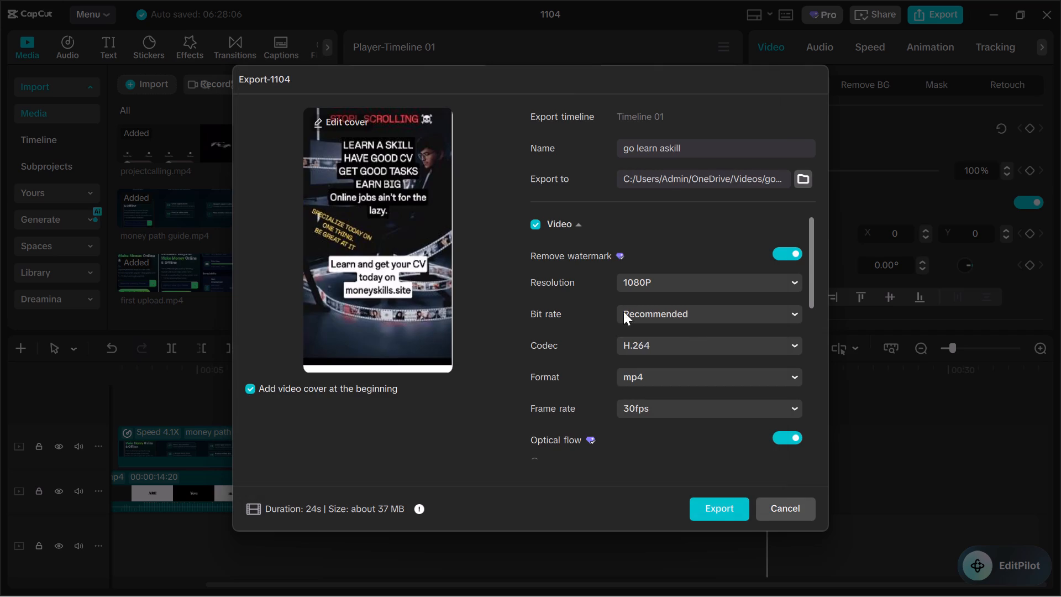
left_click(717, 507)
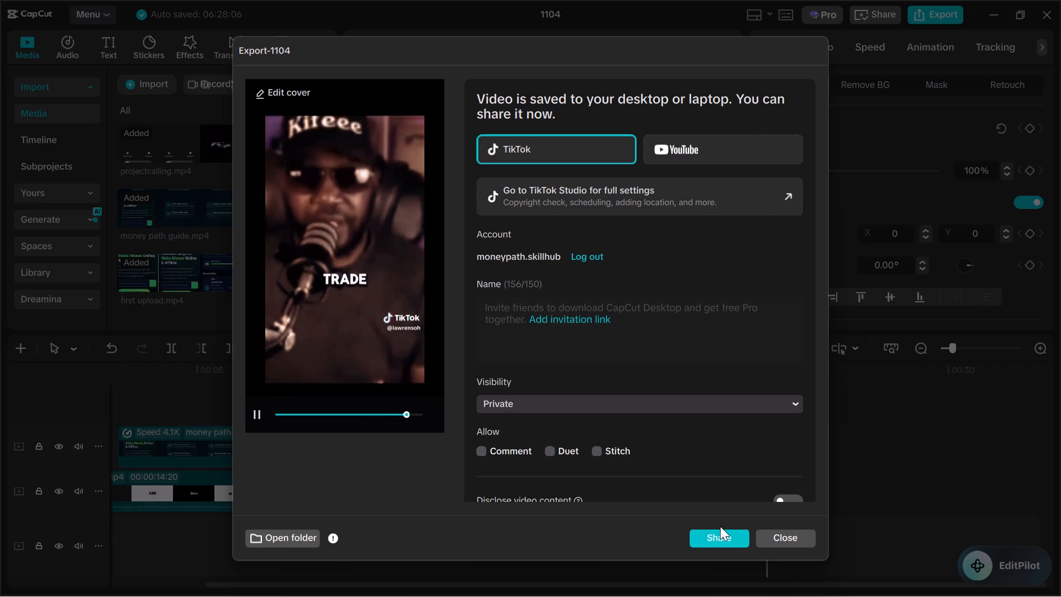
Set the TikTok post's visibility to Public and share the exported video.
left_click(777, 396)
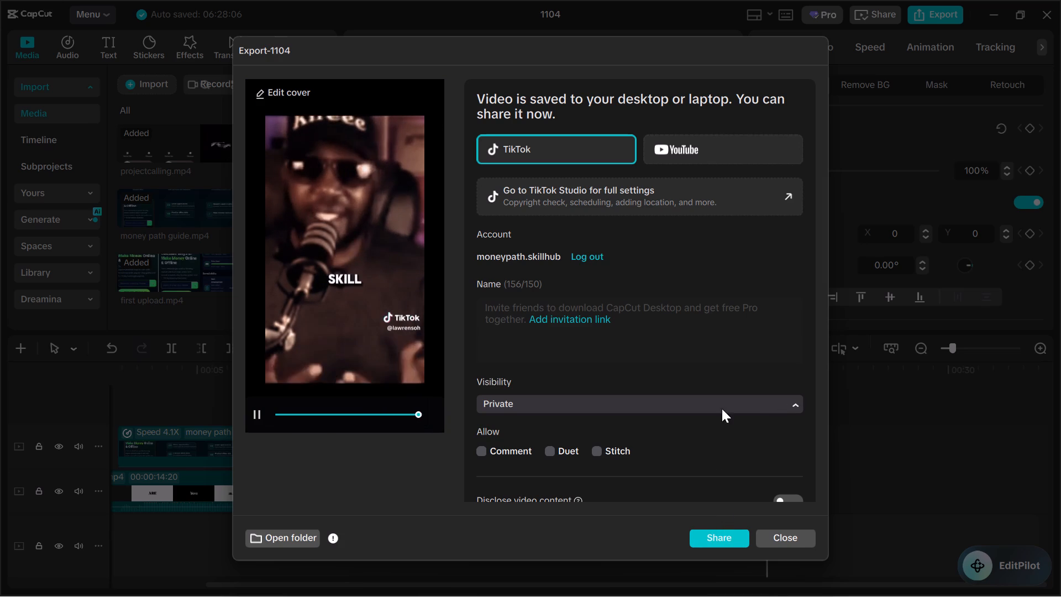
left_click(570, 443)
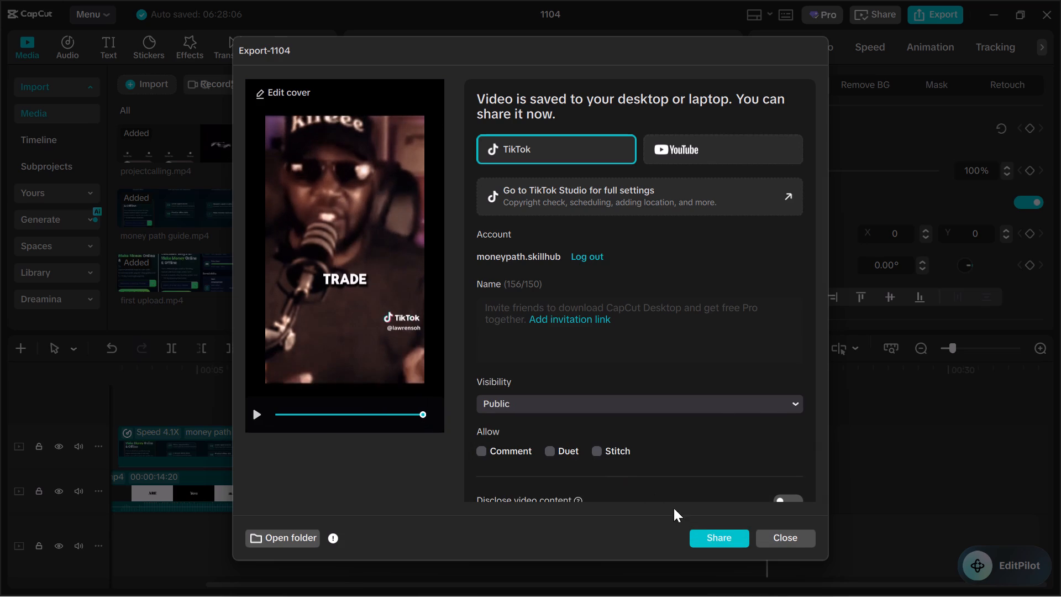
left_click(711, 532)
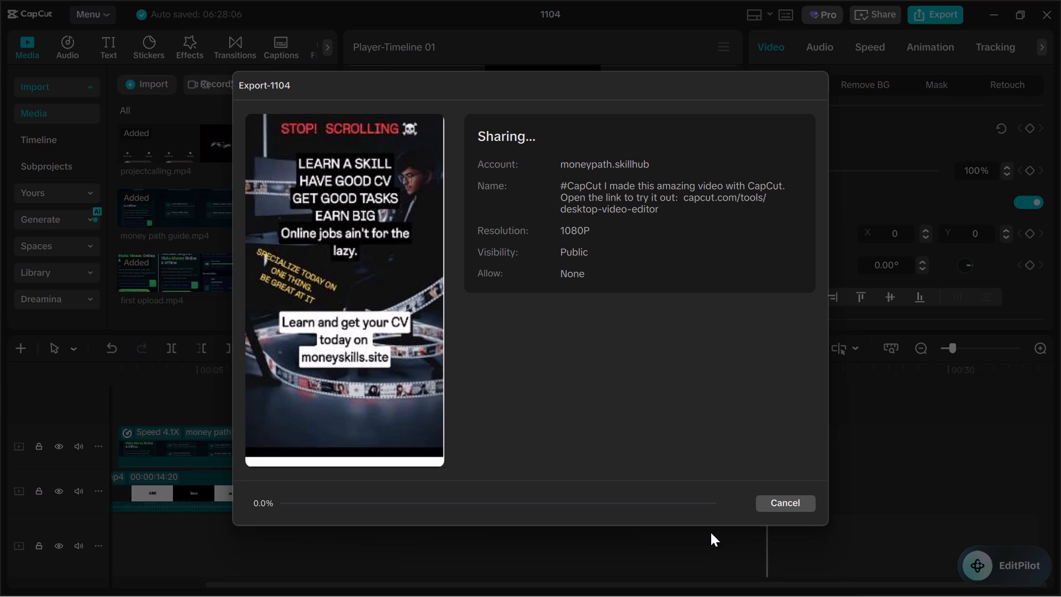
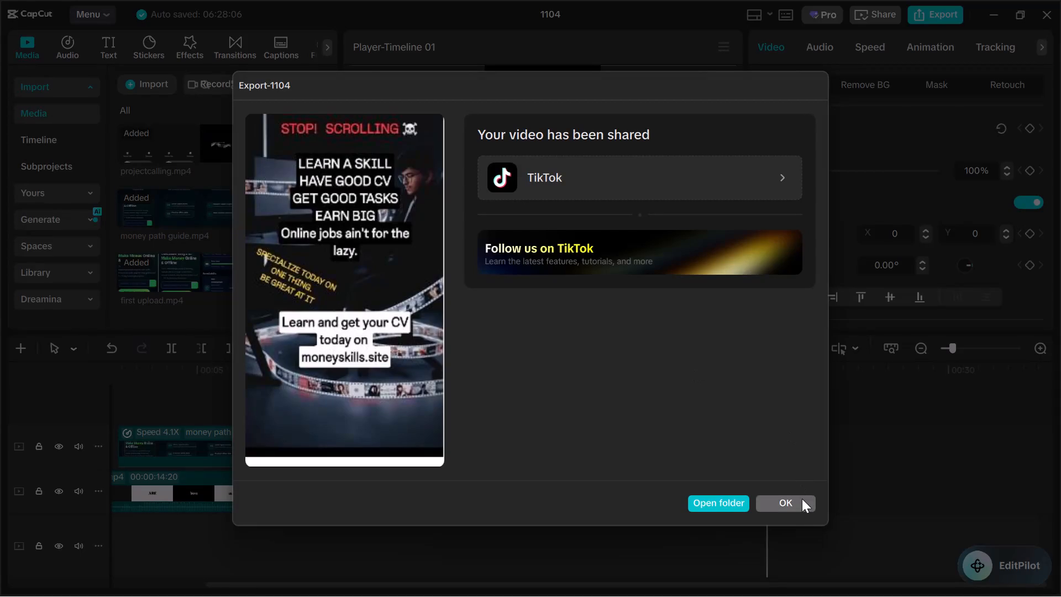
Close the completed export and sharing dialog for project 1104 to return to the editing timeline.
left_click(802, 499)
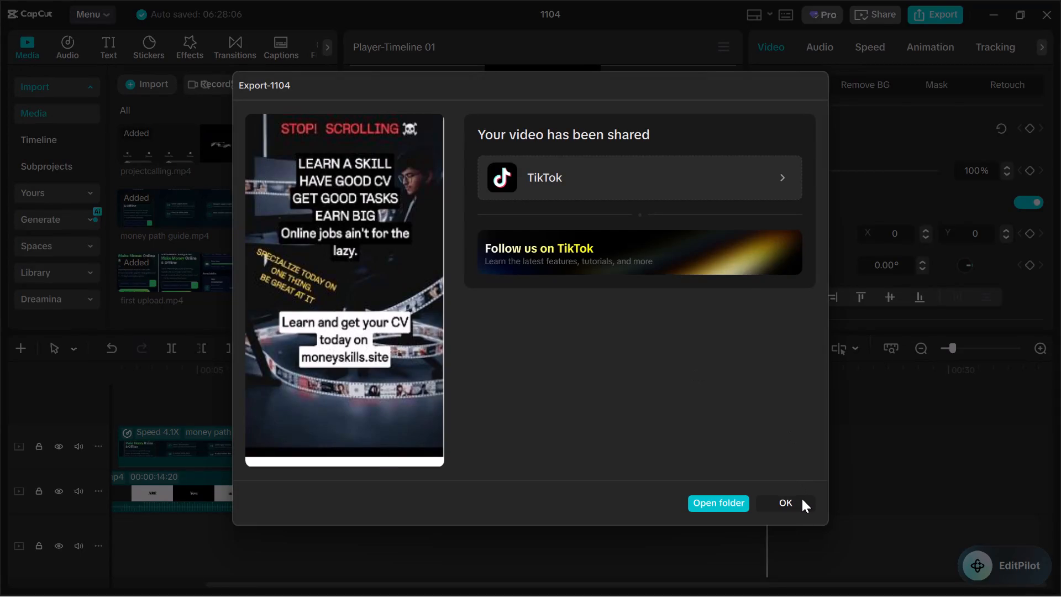
scroll(511, 426, "right", 8)
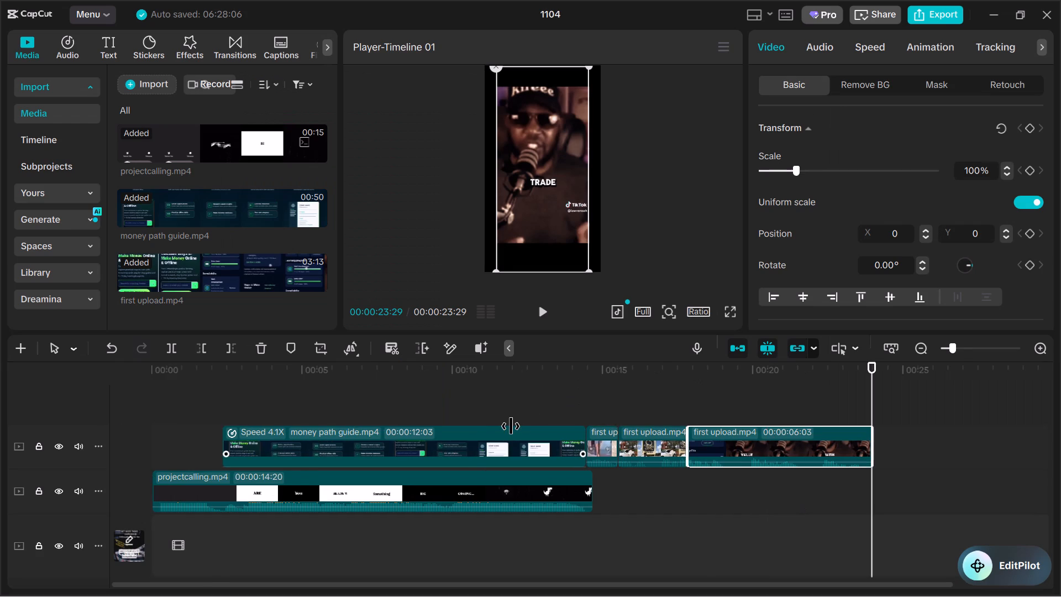
scroll(511, 426, "right", 4)
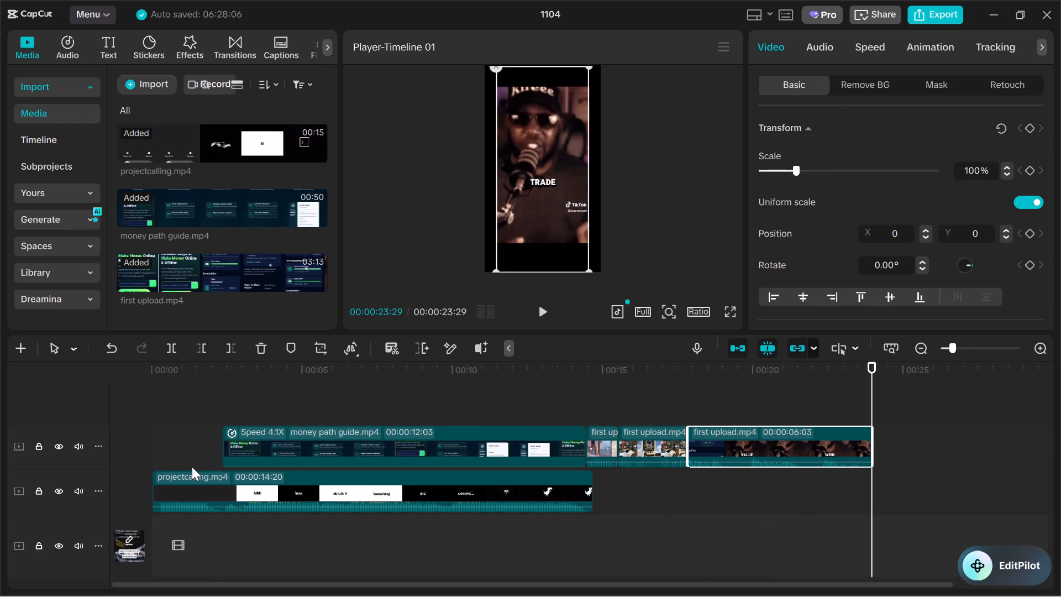
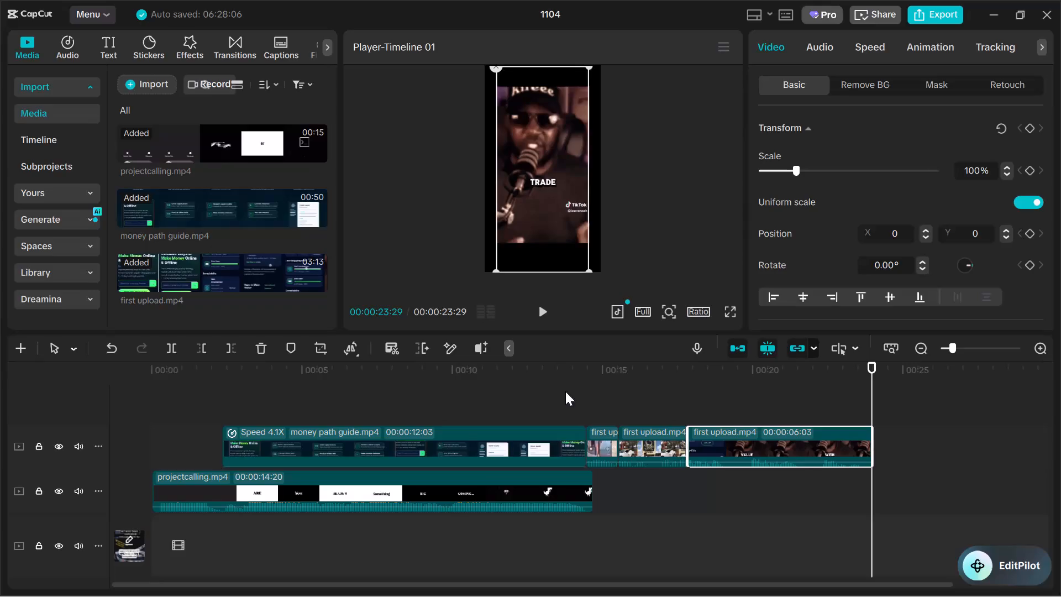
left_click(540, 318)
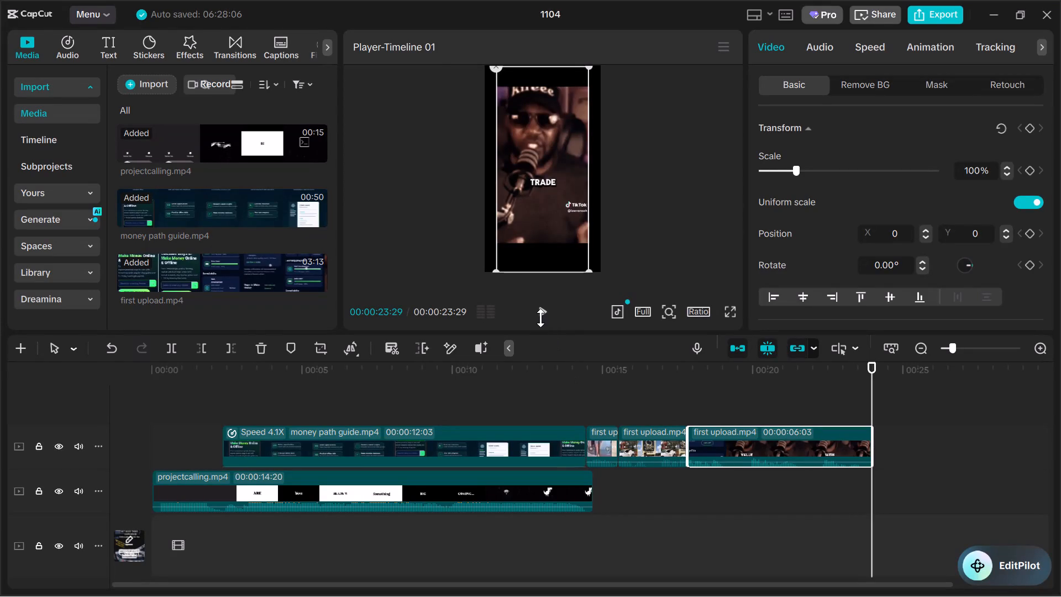